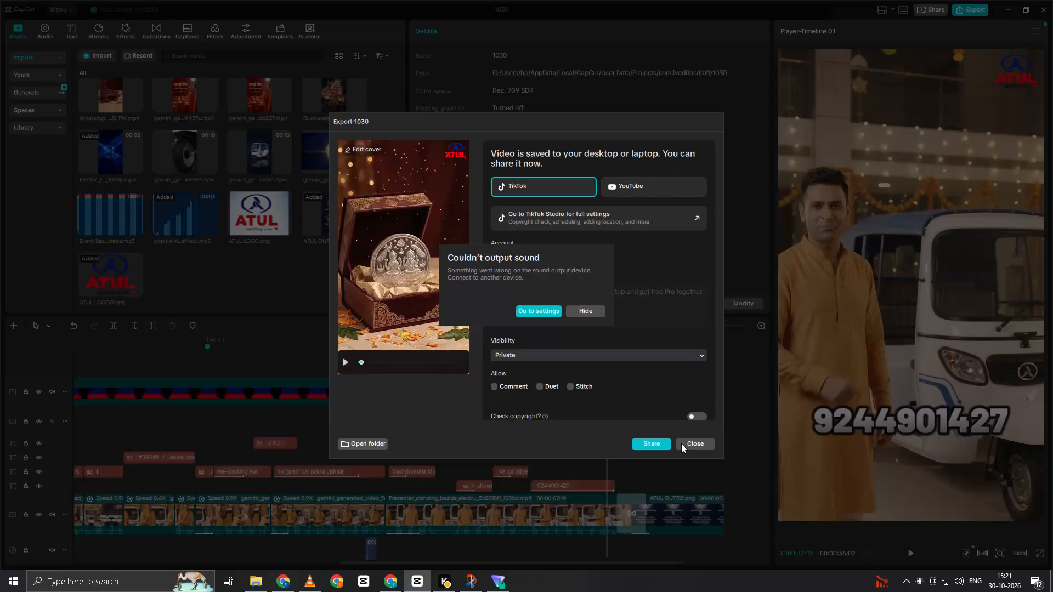
Dismiss the sound output notice and close the finished export window of project 1030.
{"action": "left_click", "coordinate": [681, 443]}
{"action": "left_click", "coordinate": [808, 368]}
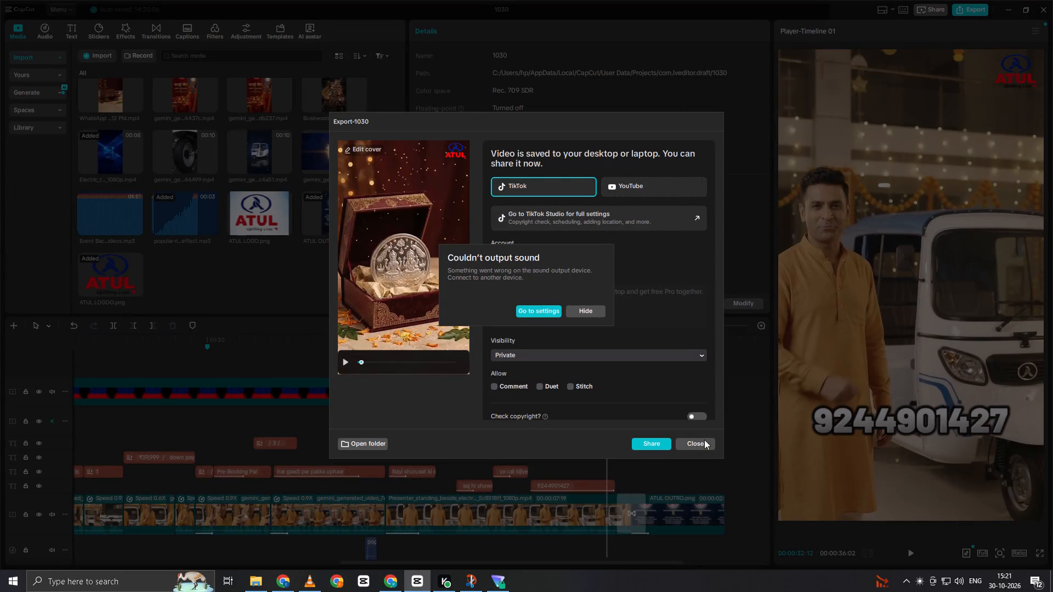
{"action": "triple_click", "coordinate": [692, 443]}
{"action": "left_click", "coordinate": [271, 334]}
{"action": "left_click_drag", "start_coordinate": [276, 338], "coordinate": [308, 365]}
{"action": "left_click_drag", "start_coordinate": [308, 365], "coordinate": [319, 372]}
{"action": "left_click", "coordinate": [587, 311]}
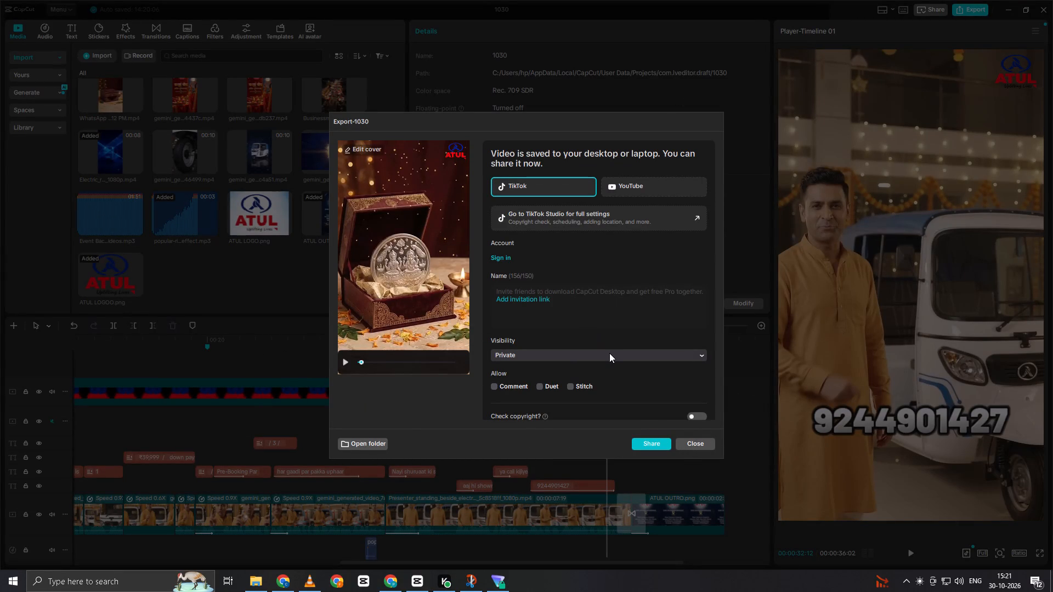
{"action": "left_click", "coordinate": [707, 442]}
Play back the last part of the timeline, from the offer and call-to-action captions through the ATUL outro.
{"action": "left_click", "coordinate": [560, 452]}
{"action": "key", "text": "space"}
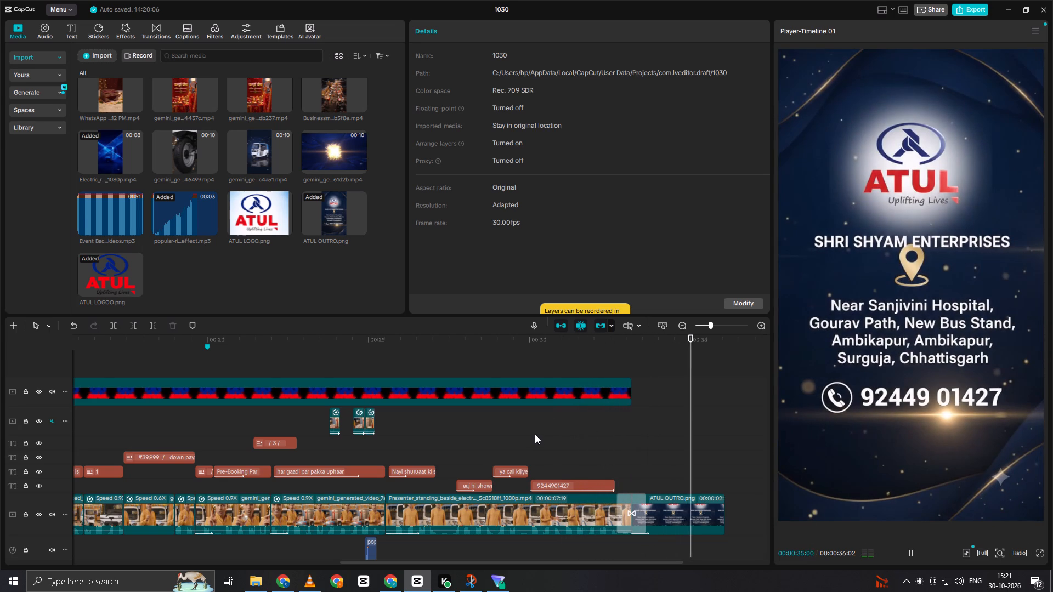
{"action": "key", "text": "space"}
{"action": "left_click", "coordinate": [501, 435]}
{"action": "left_click_drag", "start_coordinate": [501, 435], "coordinate": [535, 434]}
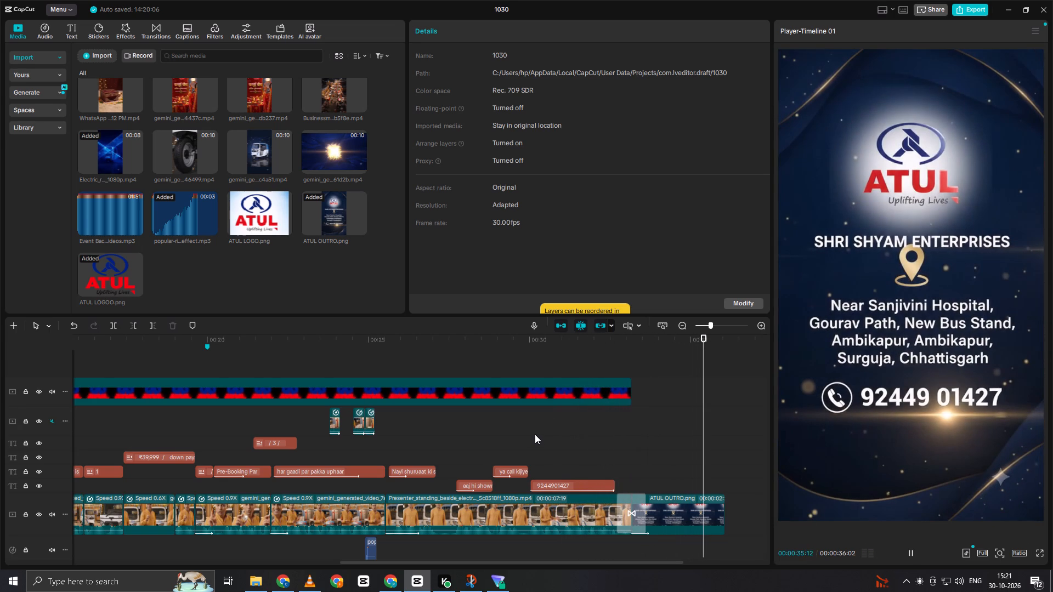
{"action": "left_click_drag", "start_coordinate": [535, 434], "coordinate": [427, 465]}
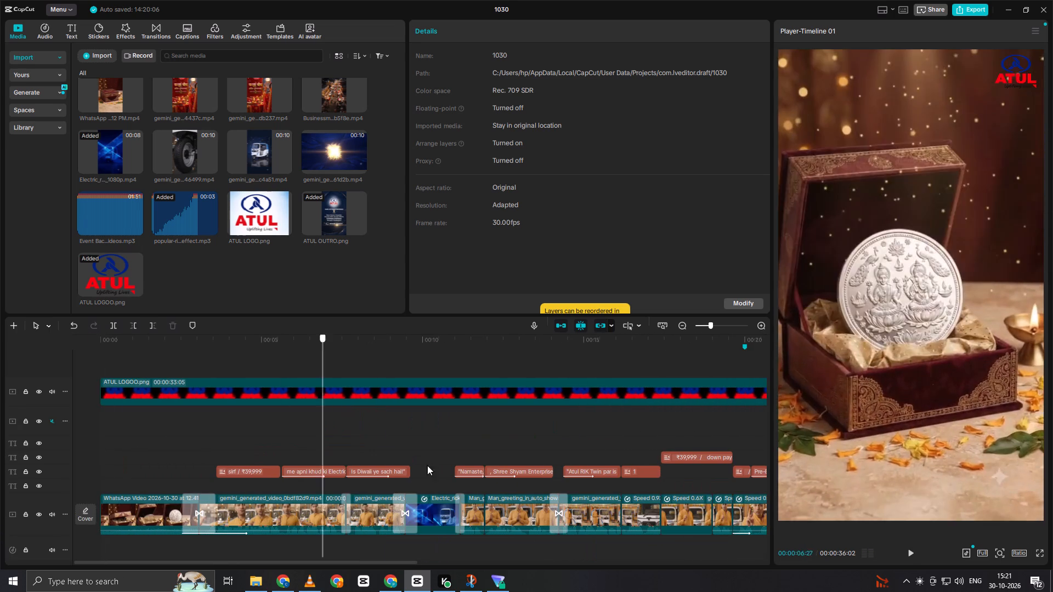
{"action": "left_click_drag", "start_coordinate": [427, 465], "coordinate": [403, 425]}
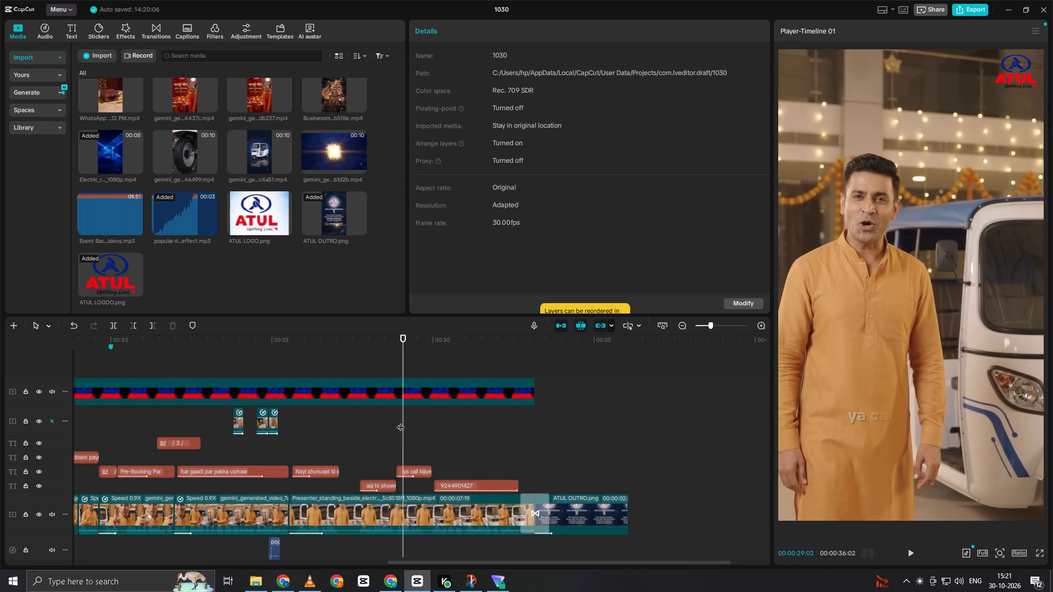
{"action": "key", "text": "space"}
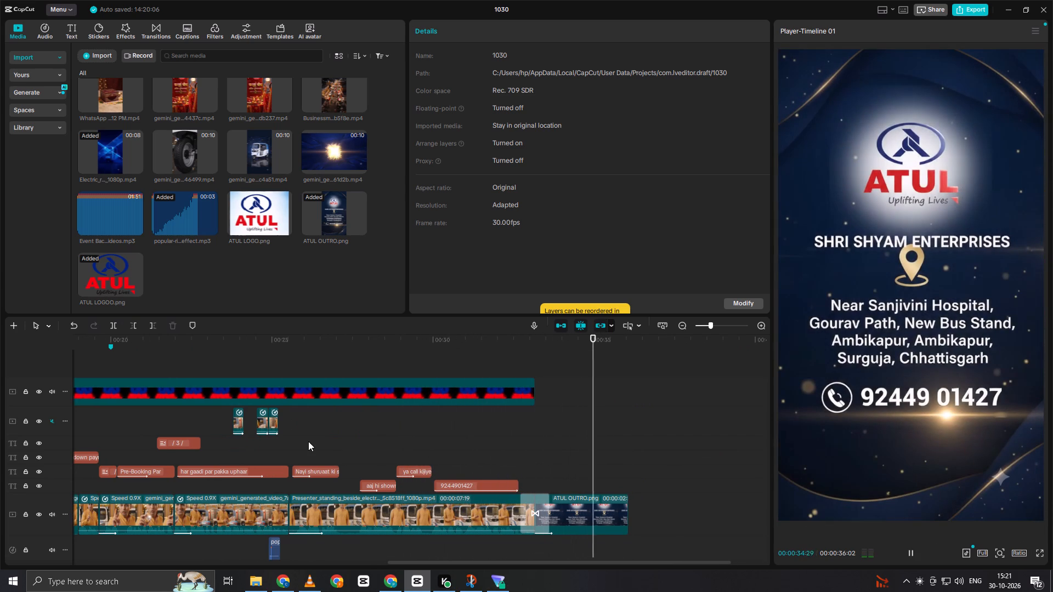
{"action": "left_click", "coordinate": [308, 441]}
{"action": "left_click_drag", "start_coordinate": [290, 442], "coordinate": [276, 447]}
{"action": "left_click", "coordinate": [275, 447]}
{"action": "key", "text": "space"}
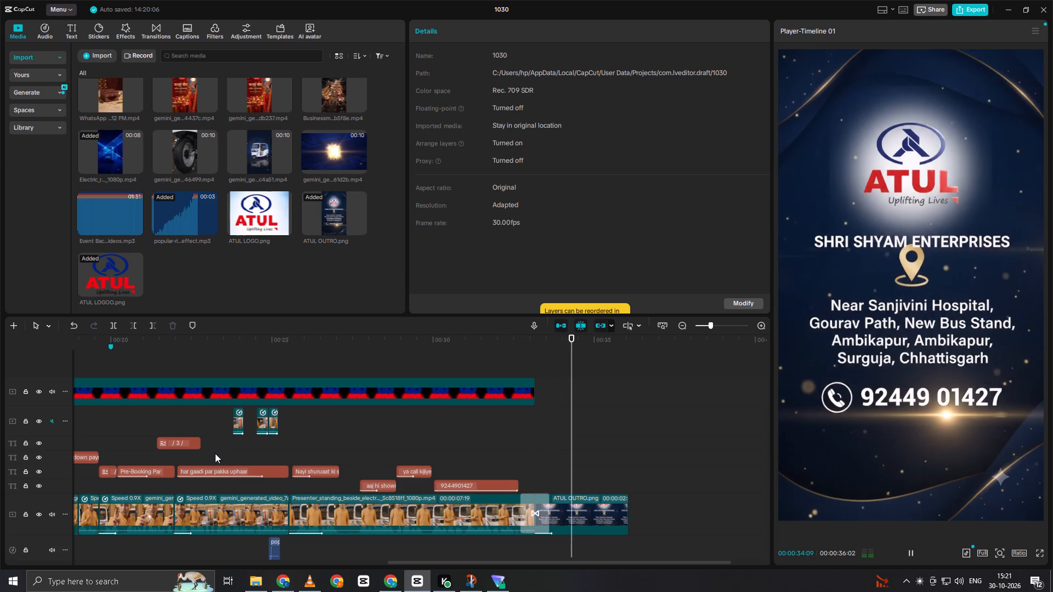
Review the middle of the timeline from about 11 seconds, from the "Namaste" caption to the ₹39,999 down payment caption.
{"action": "left_click", "coordinate": [215, 453]}
{"action": "left_click_drag", "start_coordinate": [215, 453], "coordinate": [306, 484]}
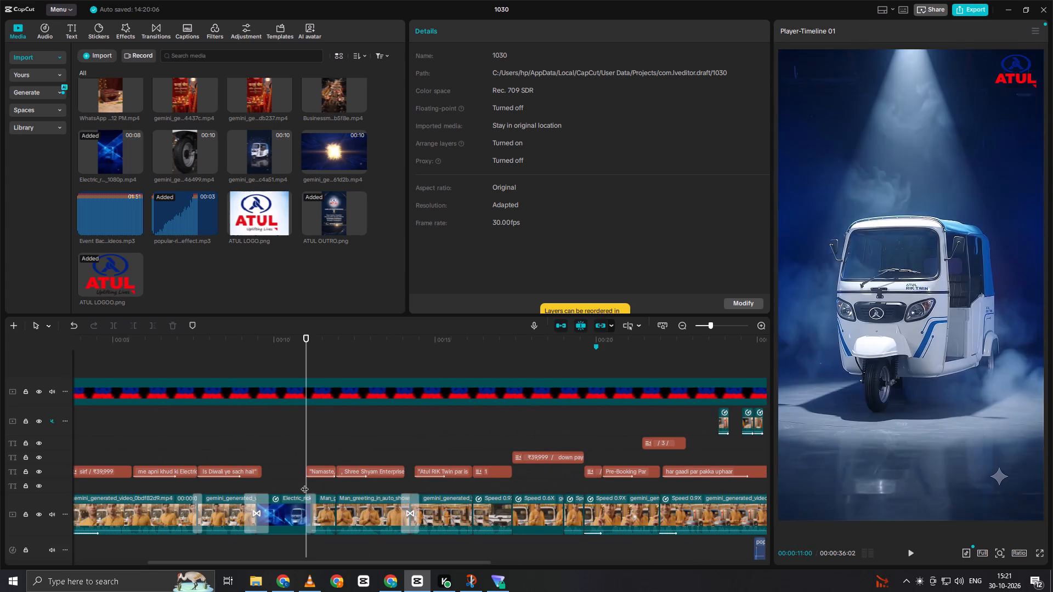
{"action": "key", "text": "space"}
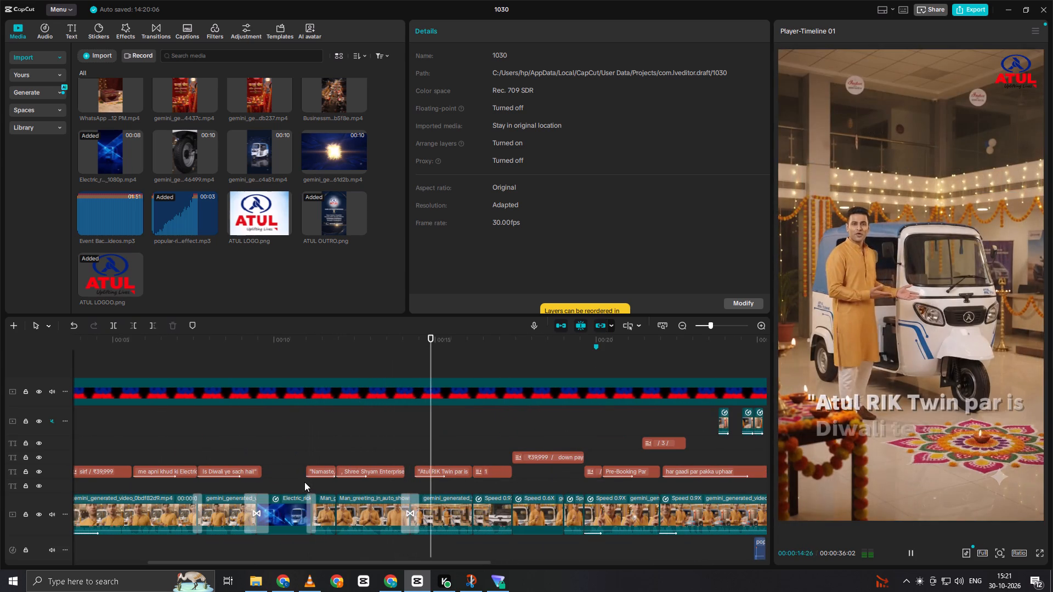
{"action": "left_click", "coordinate": [307, 473]}
{"action": "key", "text": "space"}
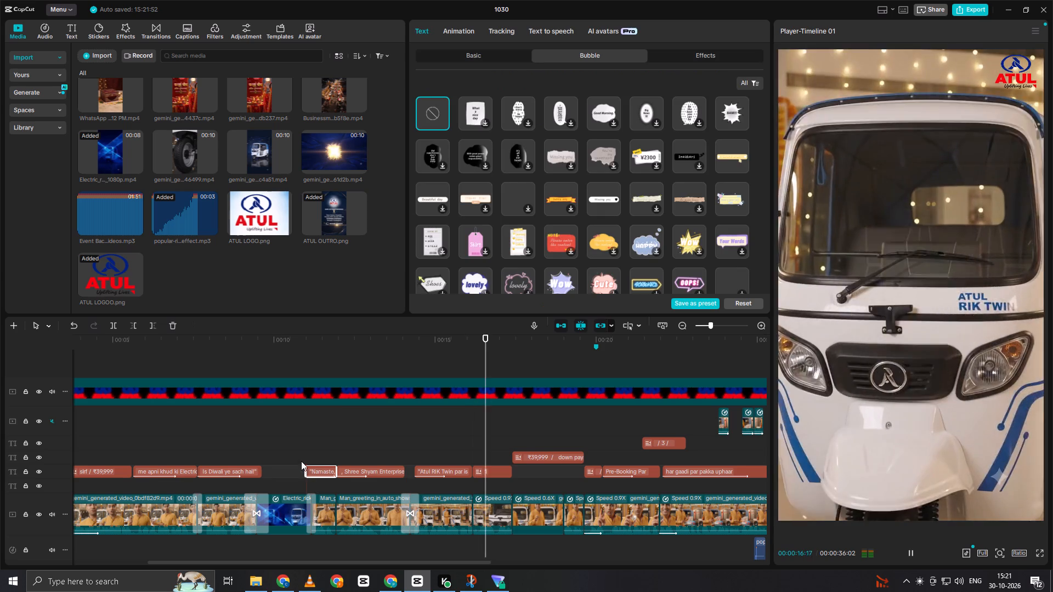
{"action": "left_click", "coordinate": [301, 461]}
{"action": "key", "text": "space"}
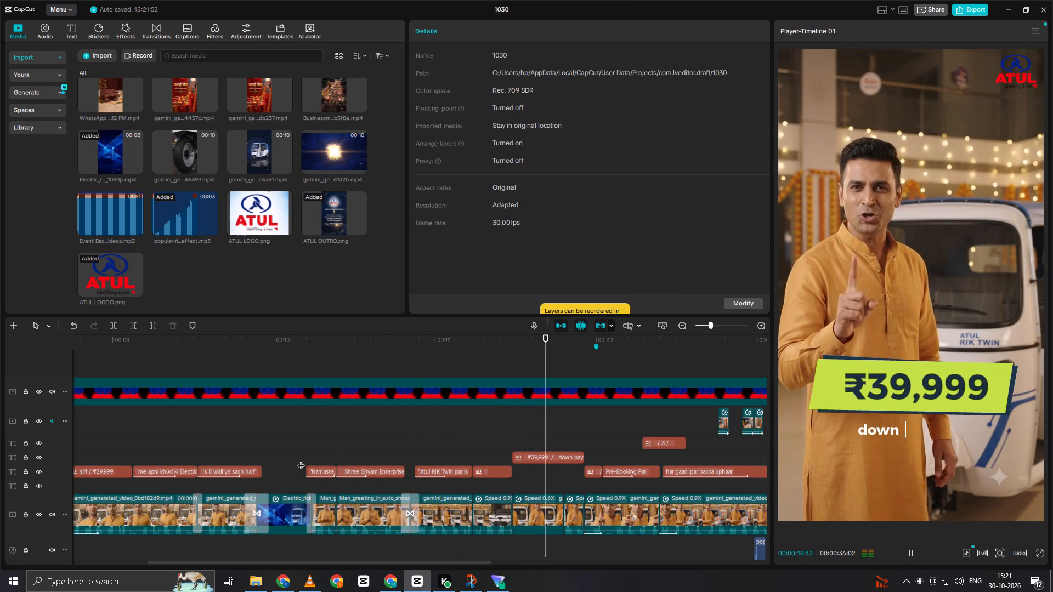
{"action": "key", "text": "space"}
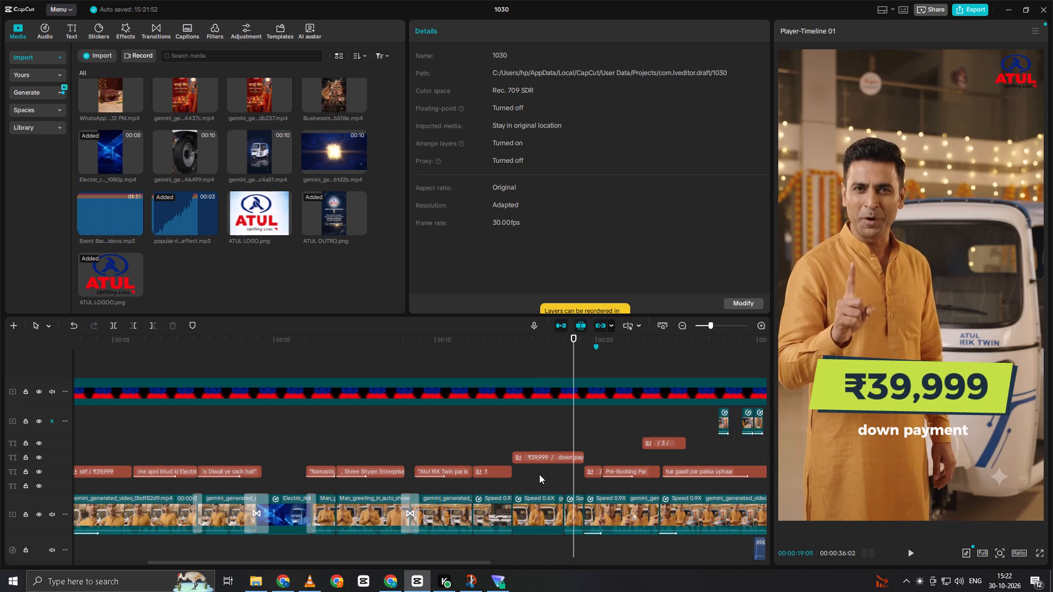
{"action": "double_click", "coordinate": [539, 474]}
{"action": "key", "text": "space"}
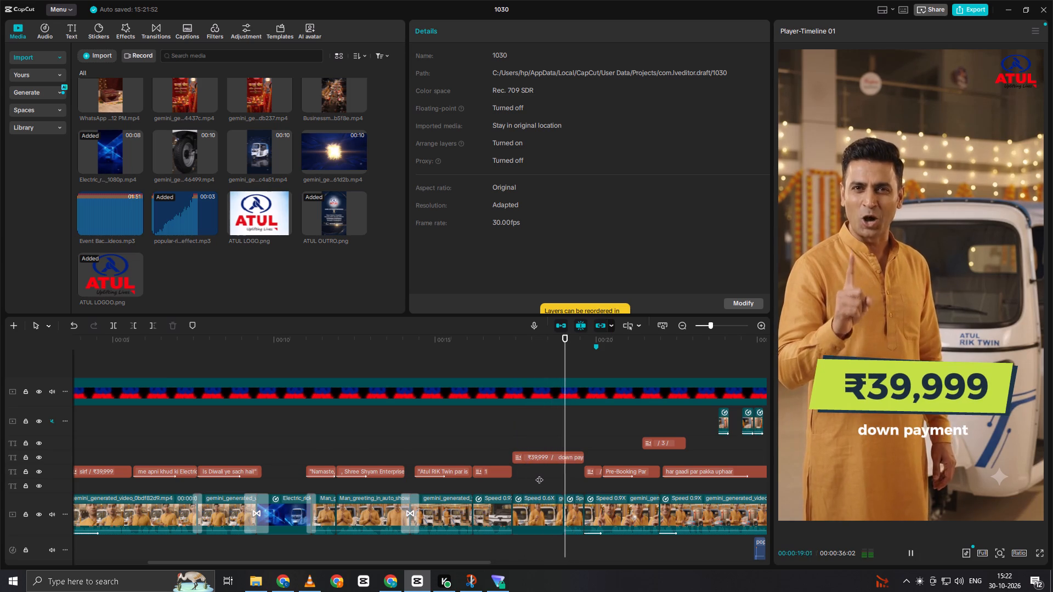
{"action": "left_click", "coordinate": [539, 474]}
{"action": "left_click_drag", "start_coordinate": [539, 474], "coordinate": [515, 491]}
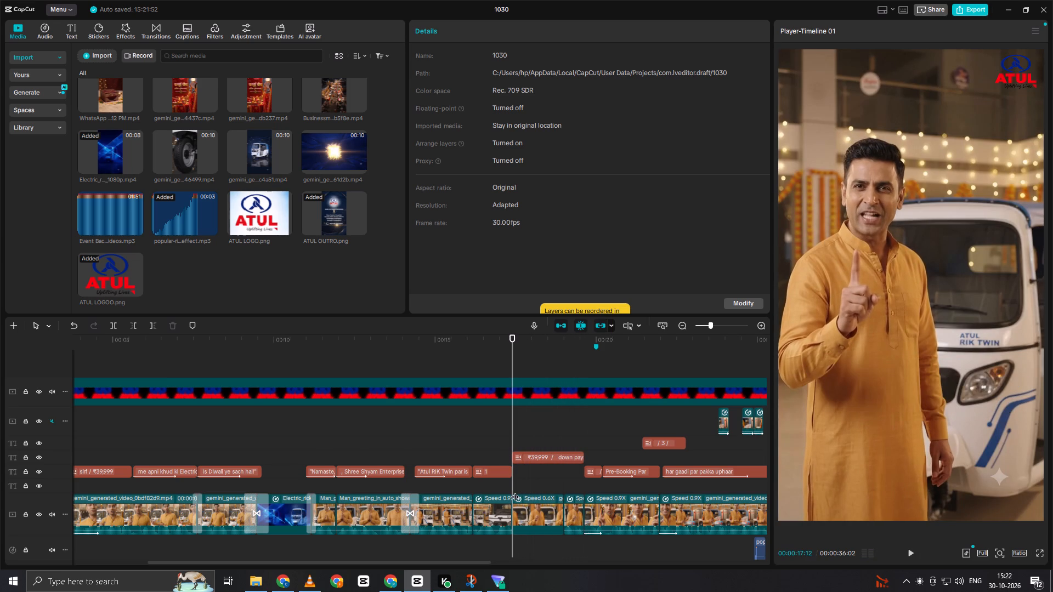
Play back the timeline from just before the ₹39,999 down payment caption up to the contact number caption.
{"action": "left_click", "coordinate": [490, 435]}
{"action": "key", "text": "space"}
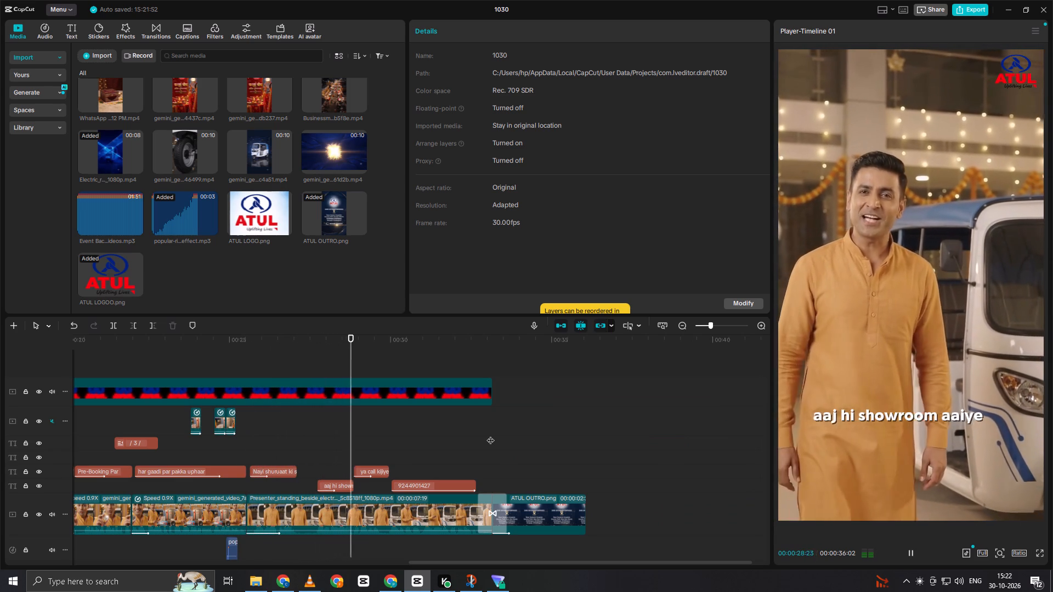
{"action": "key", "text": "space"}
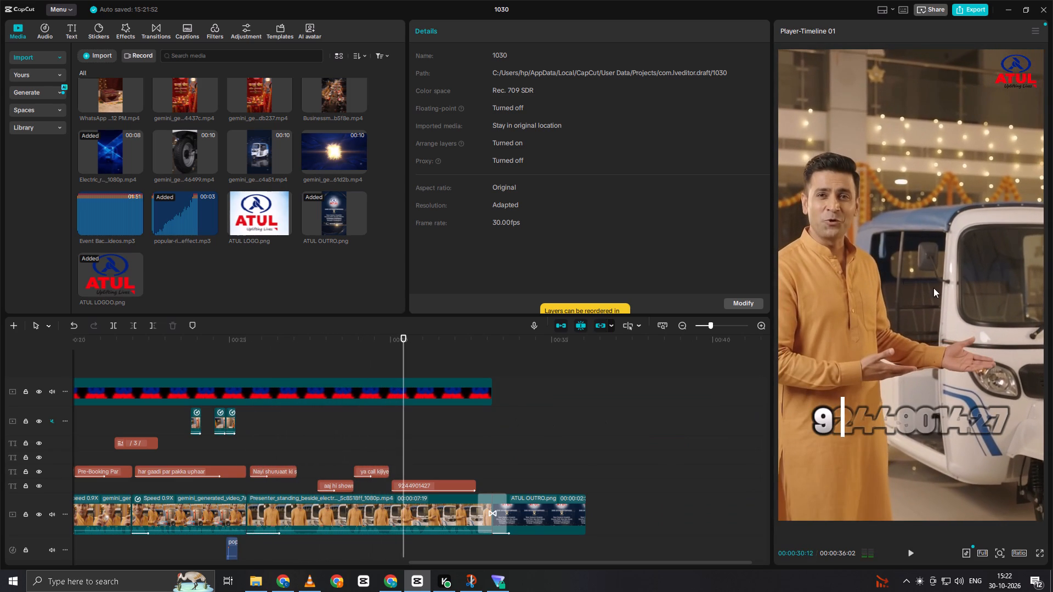
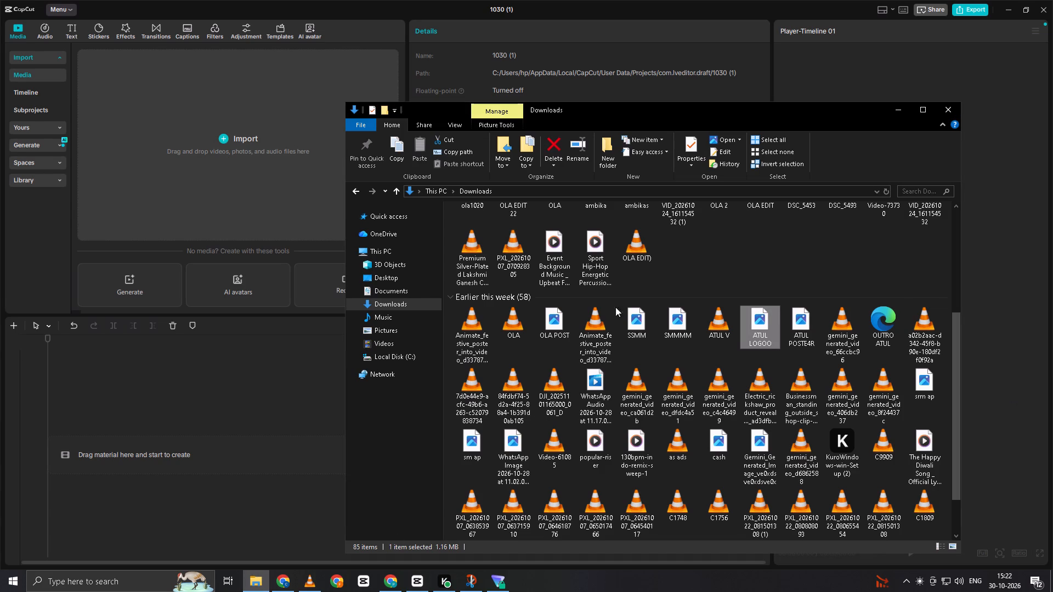
Check the footage in the Downloads folder drive-download-20261027T111956Z-1-001 by playing DSC_5633 in VLC, closing the player and folder windows when done.
{"action": "scroll", "coordinate": [589, 330], "scroll_direction": "down", "scroll_amount": 7}
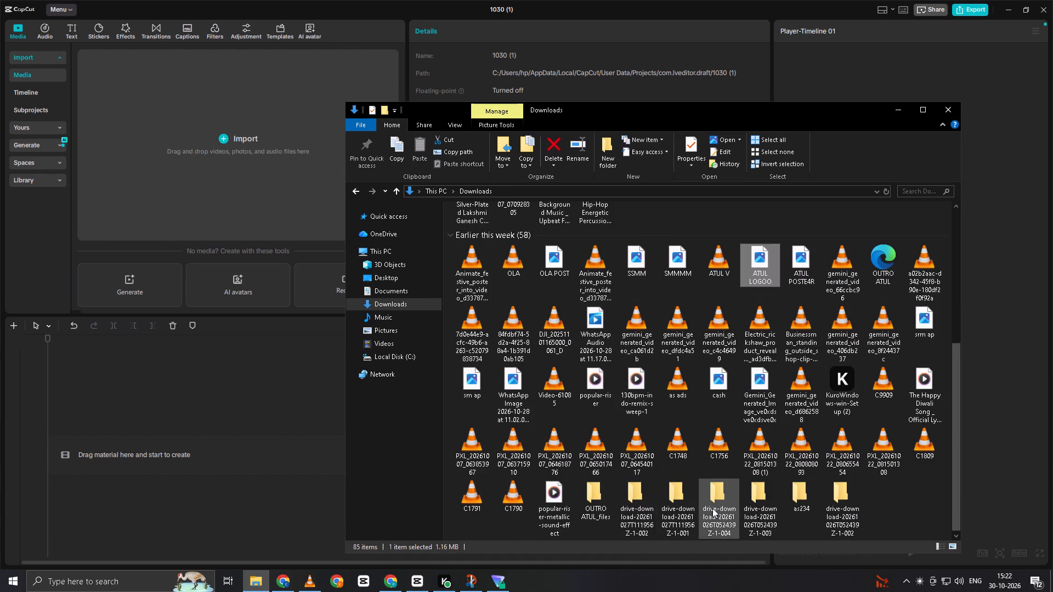
{"action": "double_click", "coordinate": [678, 496]}
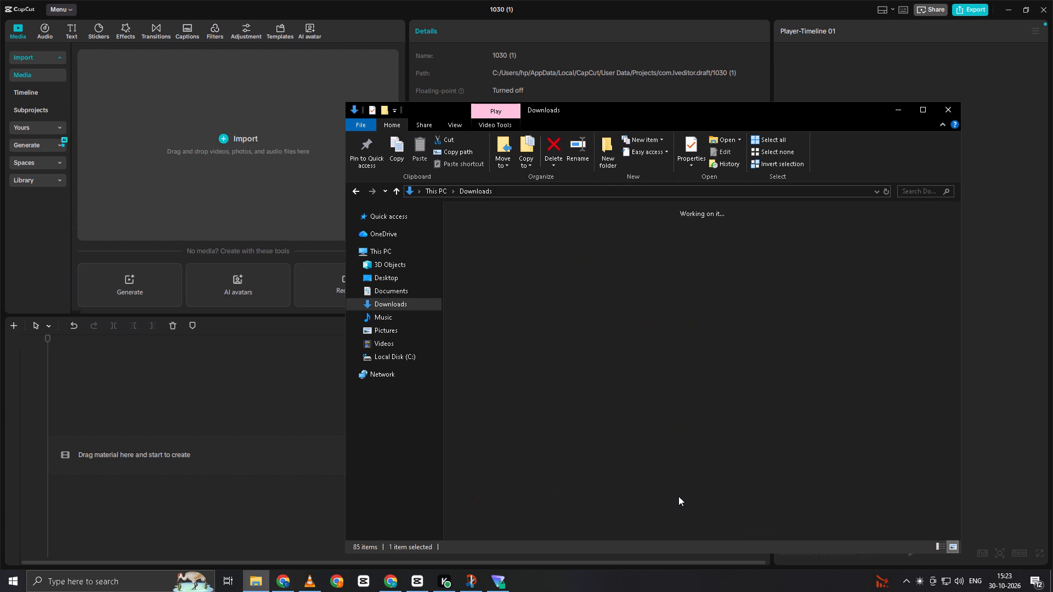
{"action": "double_click", "coordinate": [544, 384]}
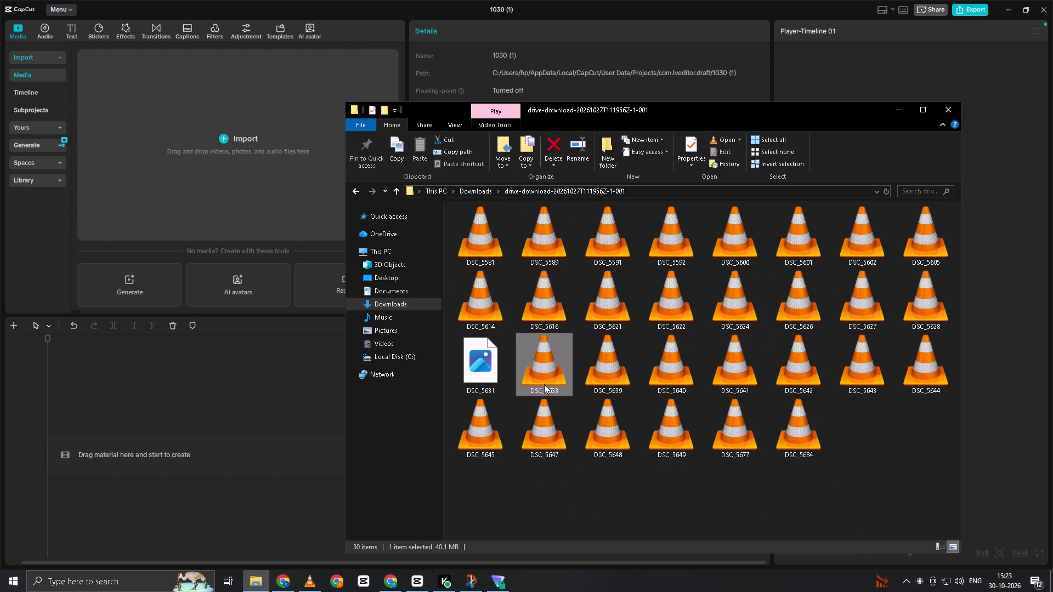
{"action": "key", "text": "space"}
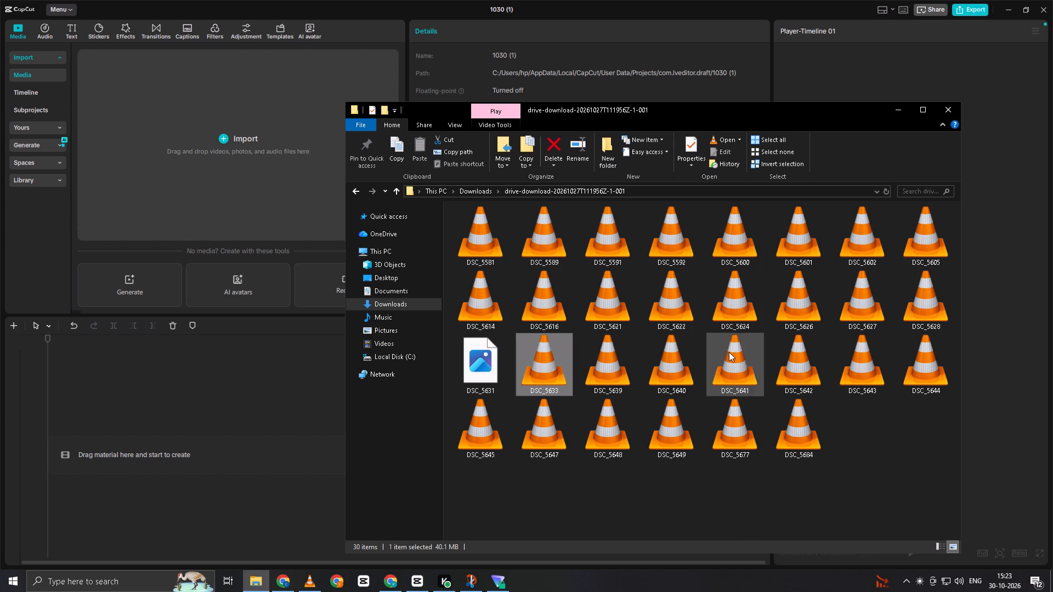
{"action": "left_click", "coordinate": [944, 106]}
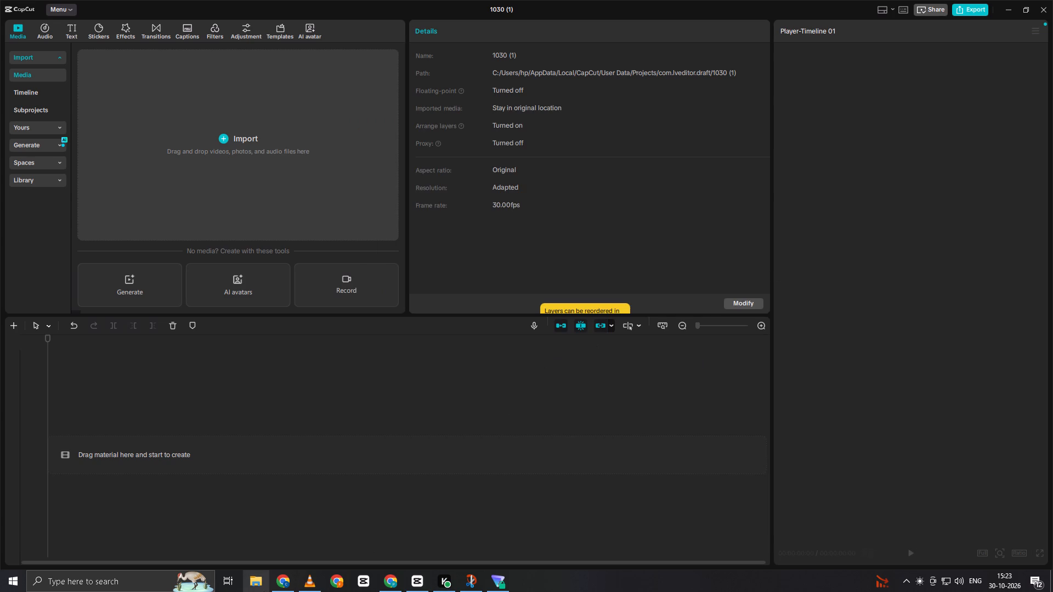
{"action": "left_click", "coordinate": [264, 590]}
{"action": "left_click", "coordinate": [307, 584]}
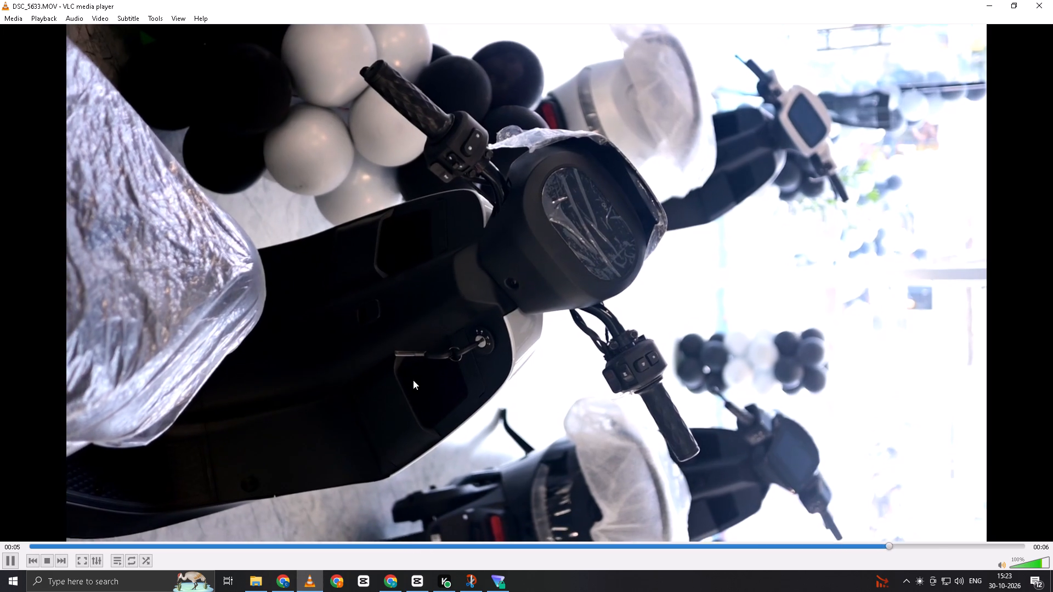
{"action": "left_click", "coordinate": [474, 310]}
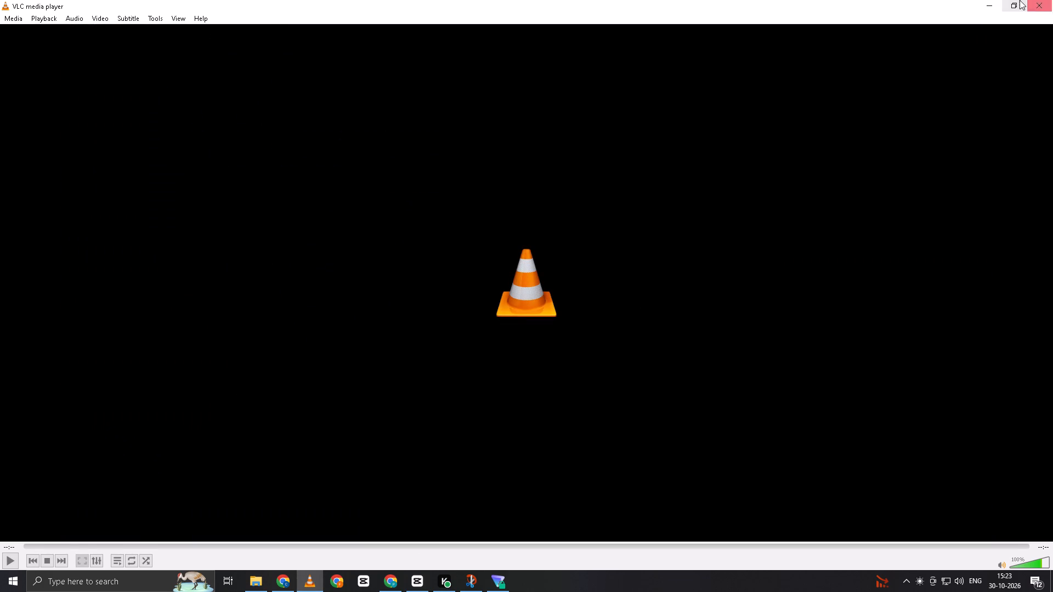
{"action": "left_click", "coordinate": [1044, 3]}
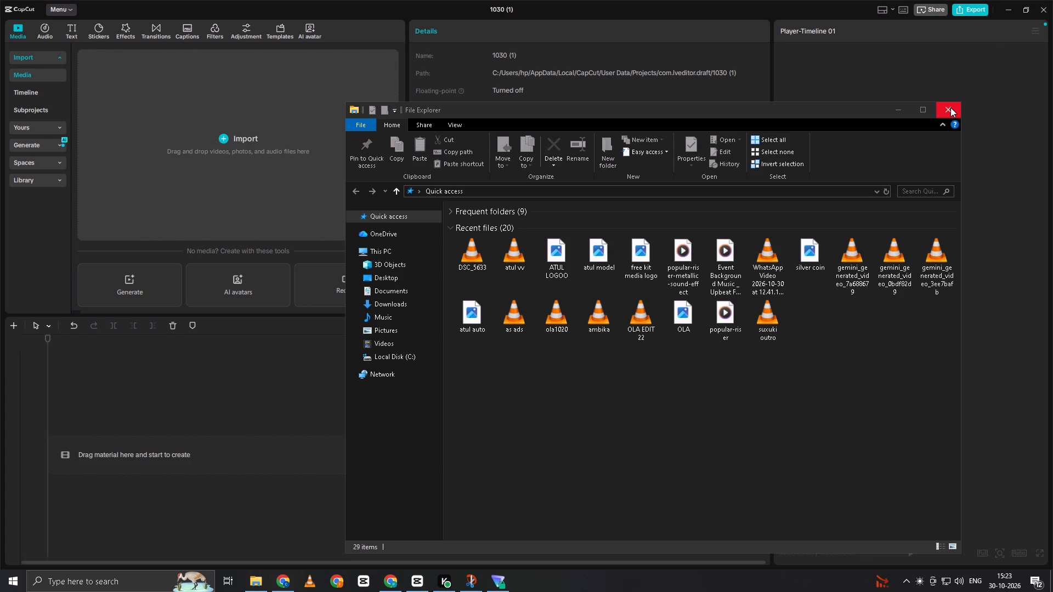
{"action": "left_click", "coordinate": [950, 107]}
{"action": "left_click", "coordinate": [950, 107]}
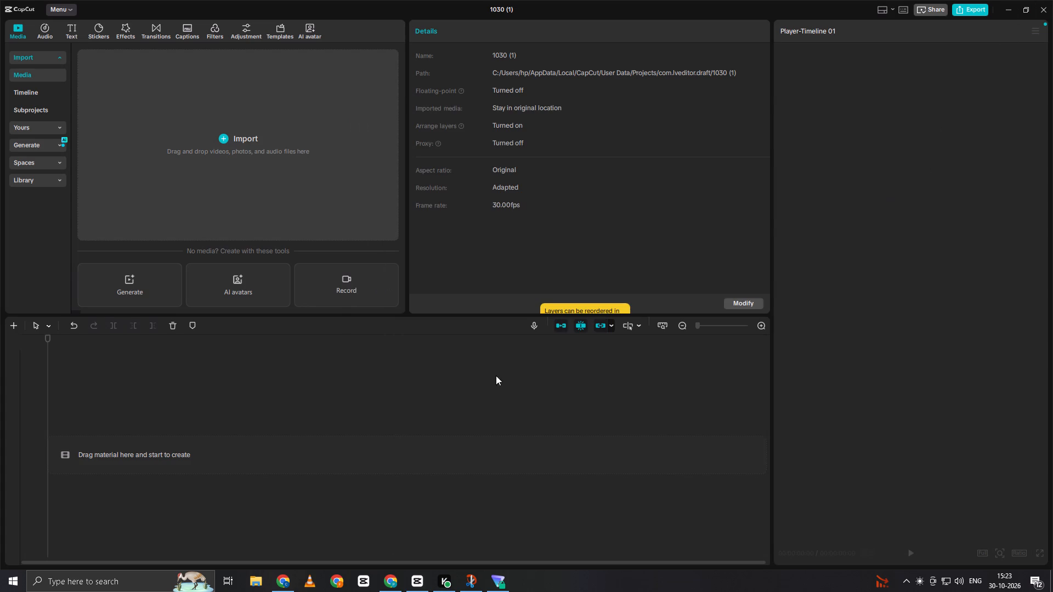
Find the Downloads folder drive-download-20261026T052439Z-1-002 and check its footage by playing PXL_20261024_113610064, closing the player and folder windows when done.
{"action": "left_click", "coordinate": [262, 587]}
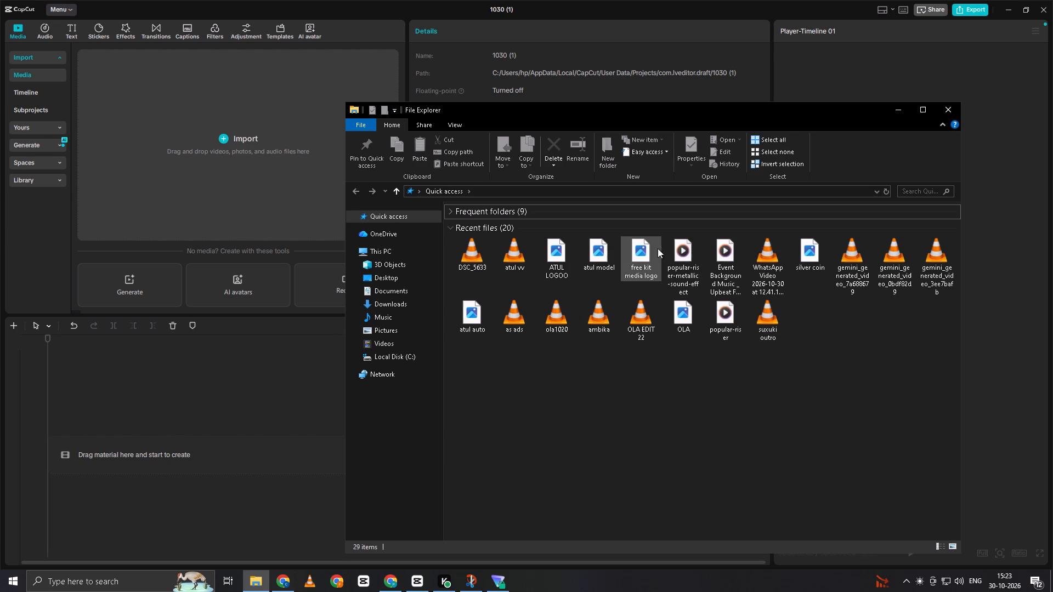
{"action": "left_click", "coordinate": [423, 305]}
{"action": "scroll", "coordinate": [590, 384], "scroll_direction": "down", "scroll_amount": 3}
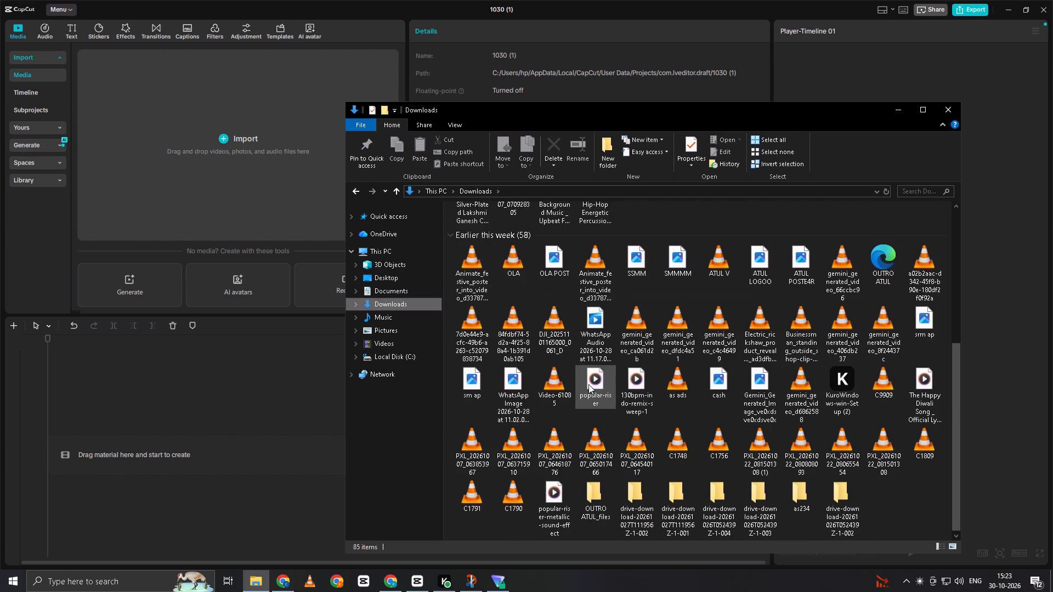
{"action": "scroll", "coordinate": [584, 388], "scroll_direction": "down", "scroll_amount": 3}
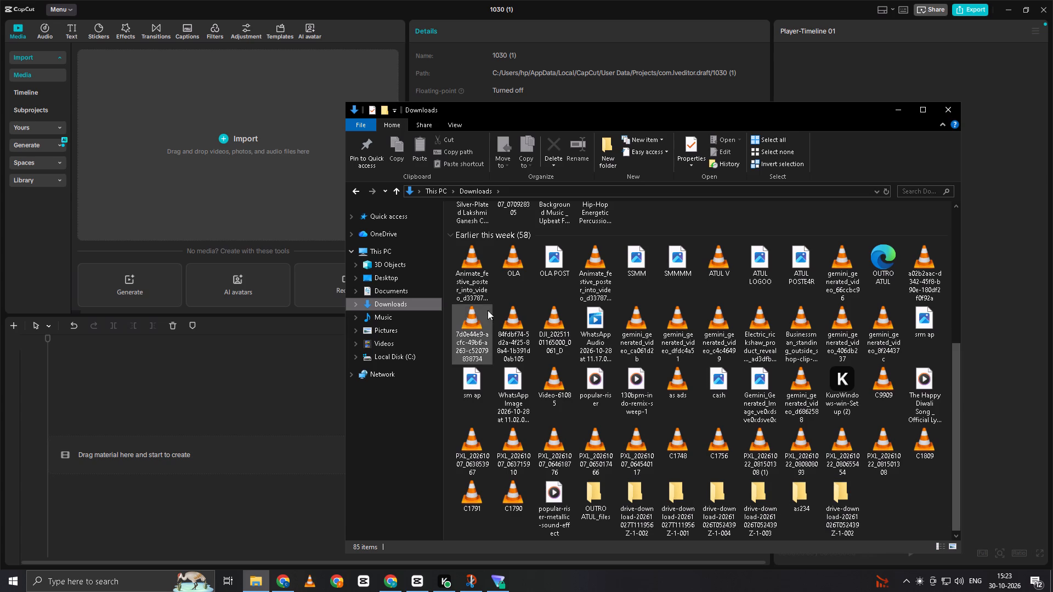
{"action": "scroll", "coordinate": [756, 265], "scroll_direction": "up", "scroll_amount": 4}
{"action": "scroll", "coordinate": [720, 323], "scroll_direction": "up", "scroll_amount": 2}
{"action": "scroll", "coordinate": [720, 323], "scroll_direction": "down", "scroll_amount": 6}
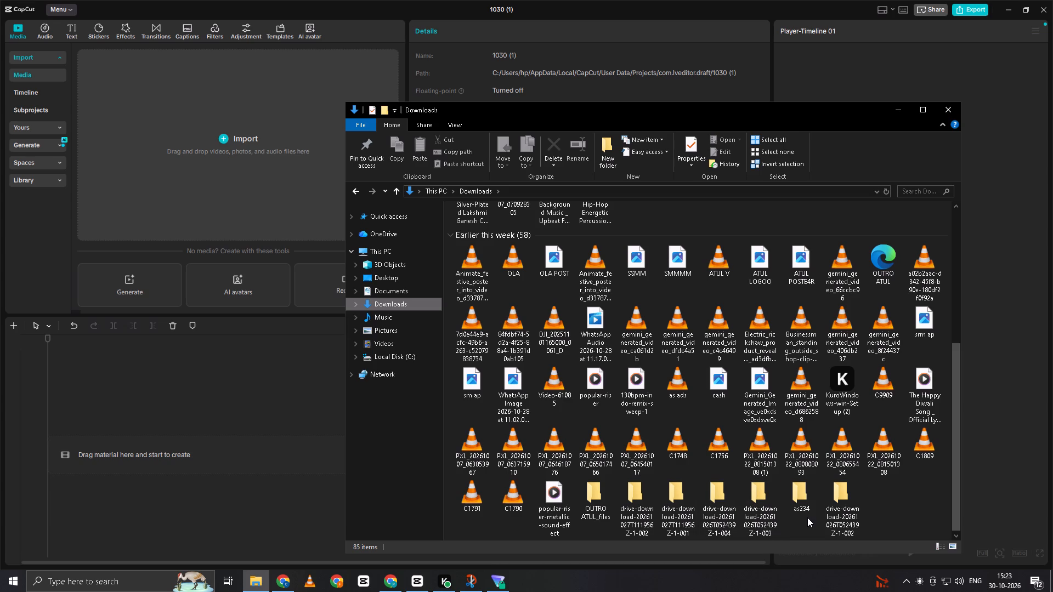
{"action": "double_click", "coordinate": [834, 515]}
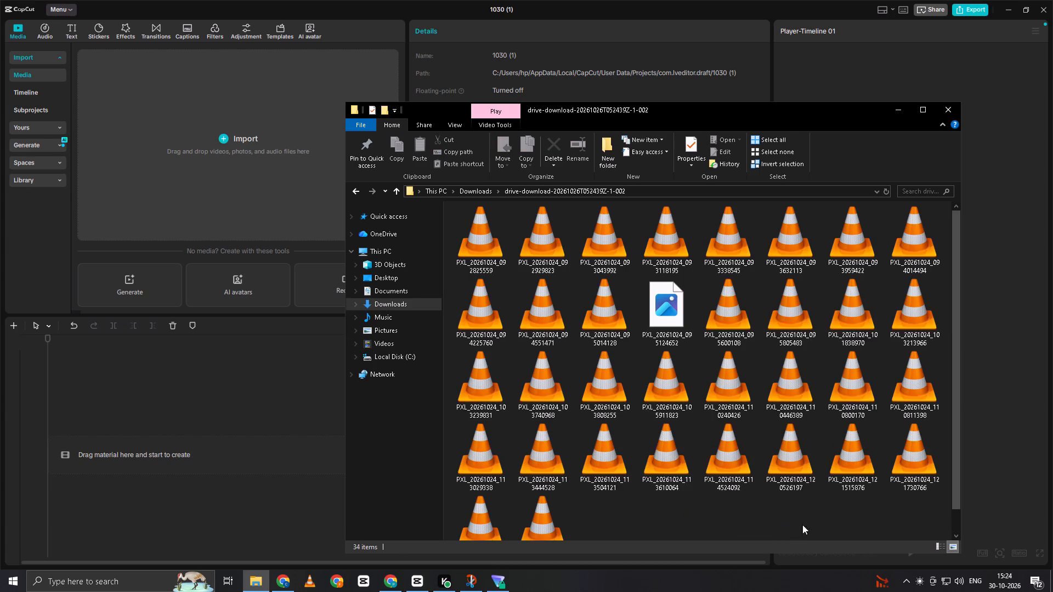
{"action": "double_click", "coordinate": [650, 436]}
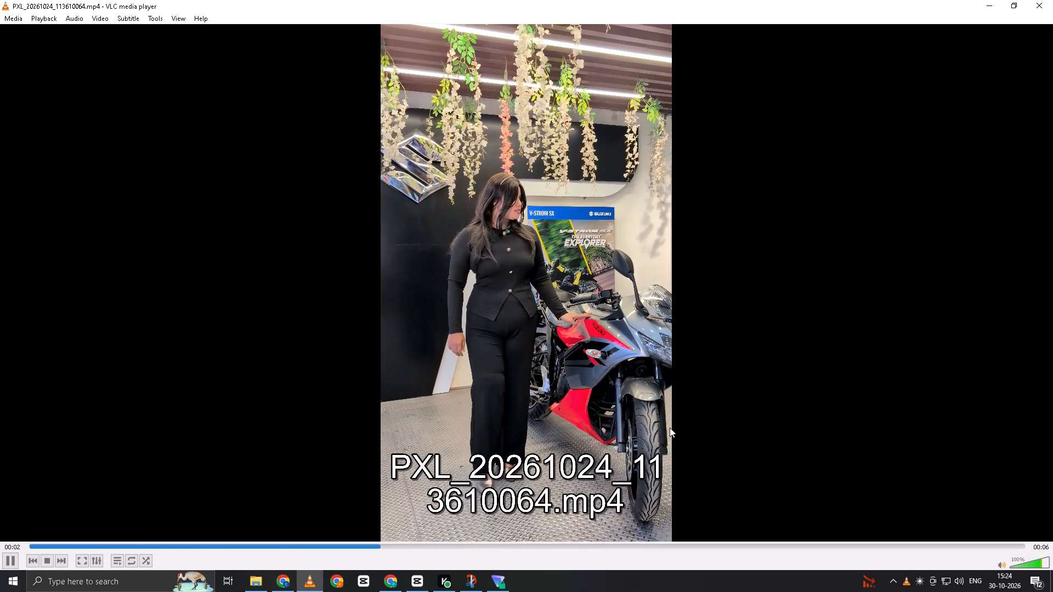
{"action": "left_click", "coordinate": [1043, 5]}
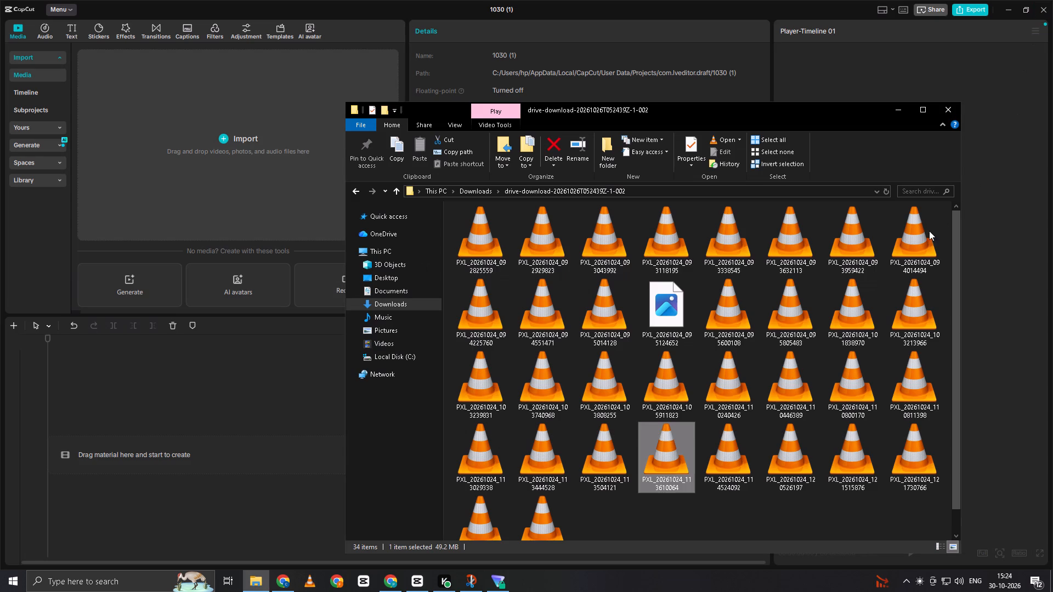
{"action": "left_click", "coordinate": [947, 112]}
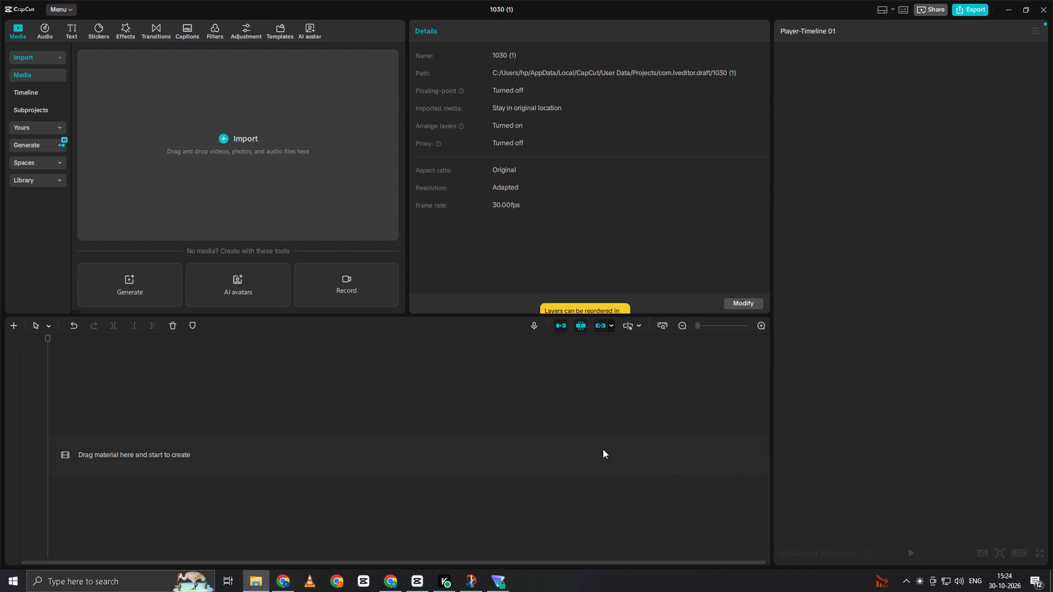
Import the Downloads folder drive-download-20261026T052439Z-1-002 into the media of the empty CapCut project 1030 (1).
{"action": "left_click", "coordinate": [256, 583]}
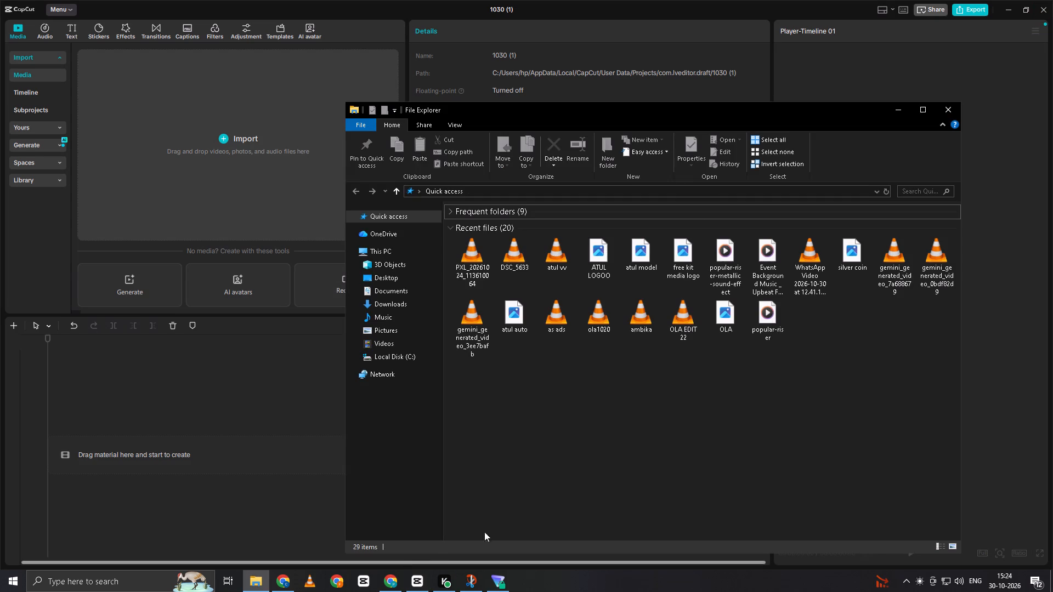
{"action": "left_click", "coordinate": [398, 307]}
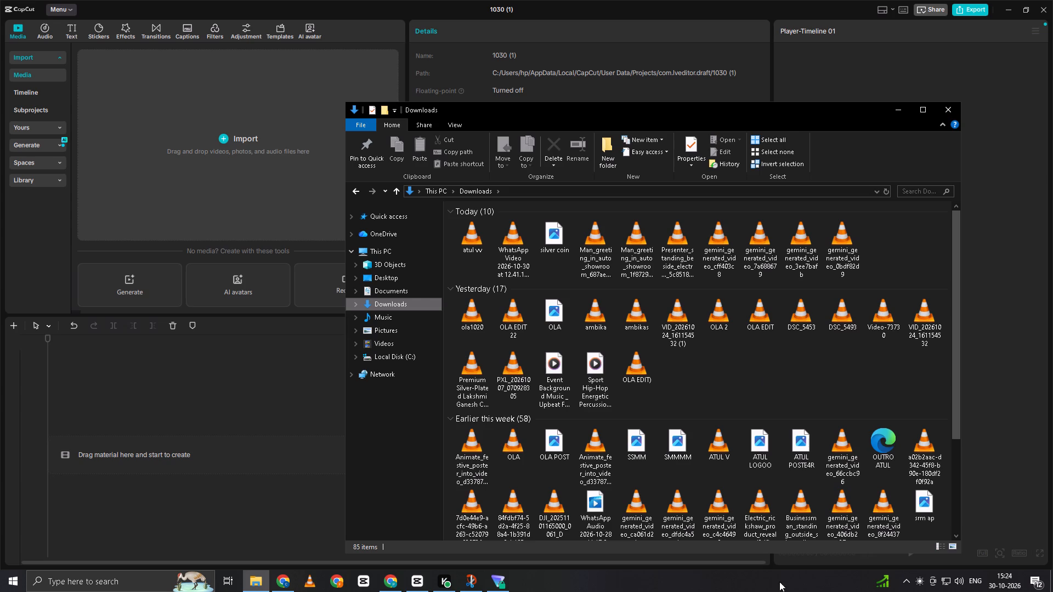
{"action": "scroll", "coordinate": [843, 502], "scroll_direction": "down", "scroll_amount": 5}
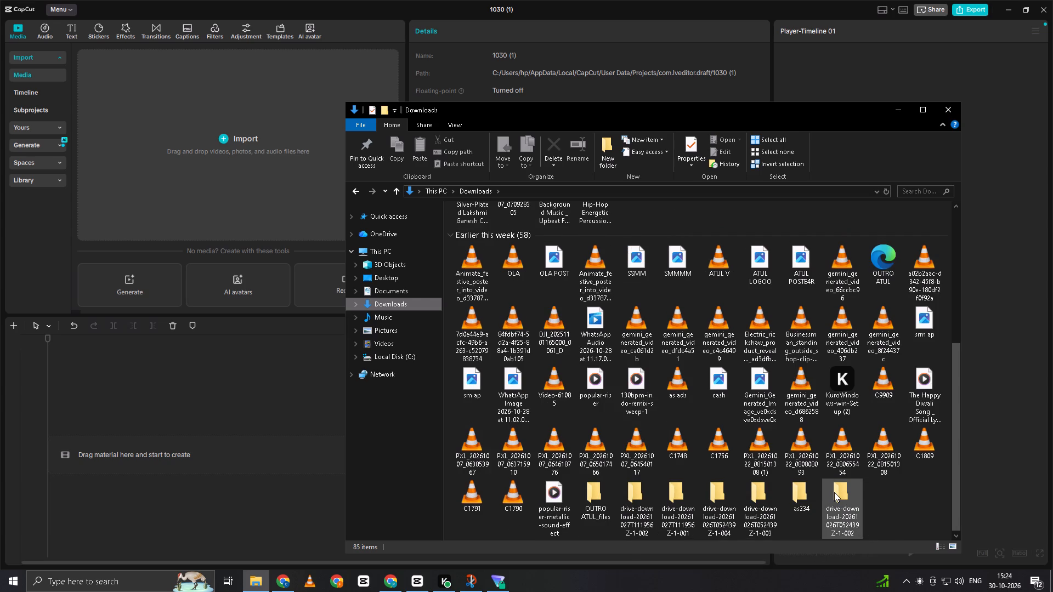
{"action": "left_click_drag", "start_coordinate": [834, 492], "coordinate": [399, 457]}
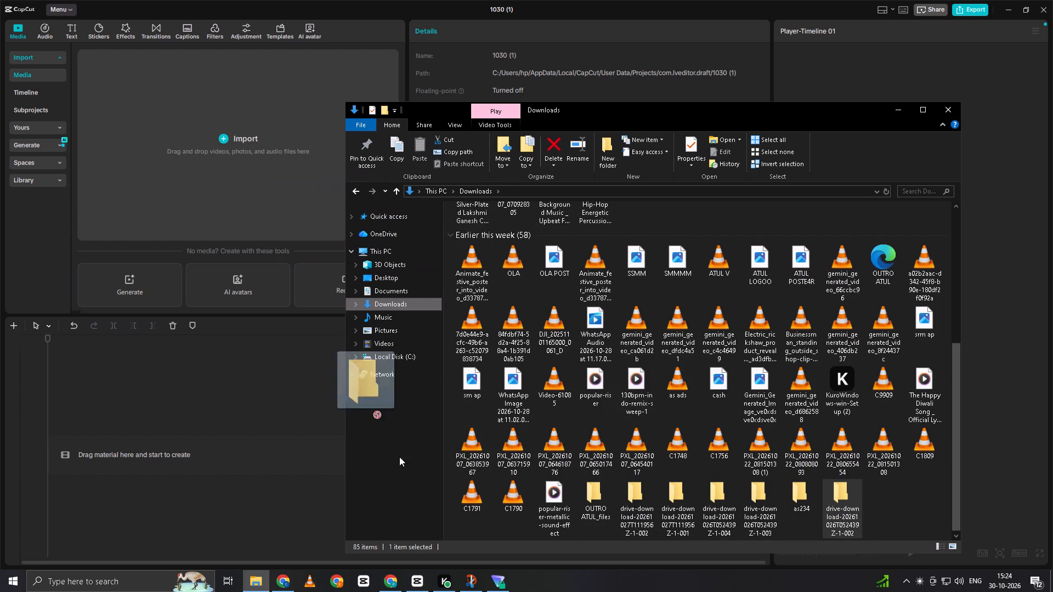
{"action": "left_click_drag", "start_coordinate": [399, 457], "coordinate": [422, 551]}
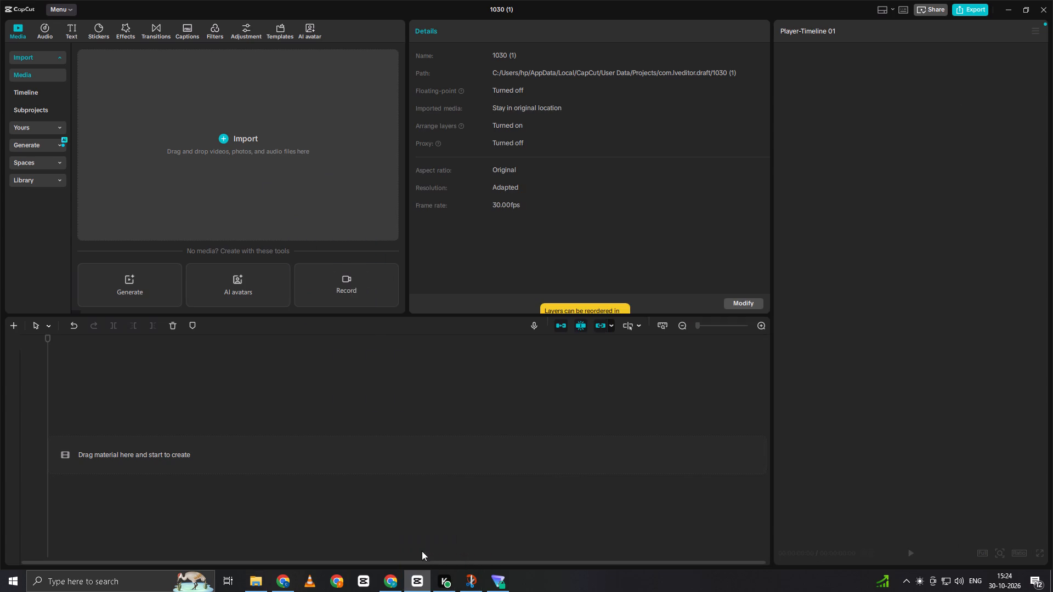
{"action": "left_click_drag", "start_coordinate": [422, 551], "coordinate": [307, 234]}
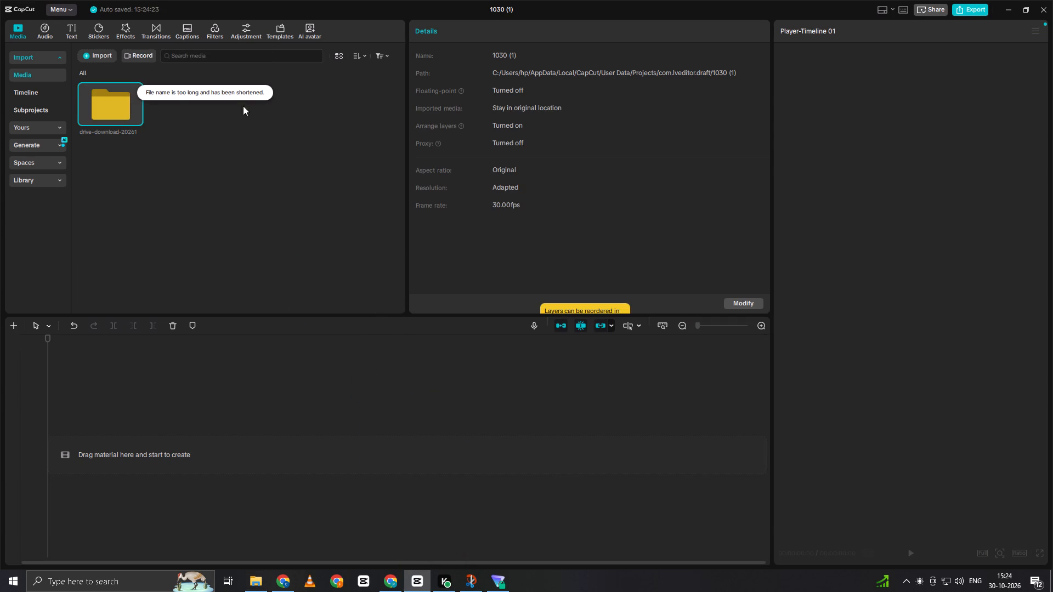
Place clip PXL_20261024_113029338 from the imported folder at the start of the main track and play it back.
{"action": "double_click", "coordinate": [105, 102]}
{"action": "scroll", "coordinate": [154, 173], "scroll_direction": "down", "scroll_amount": 3}
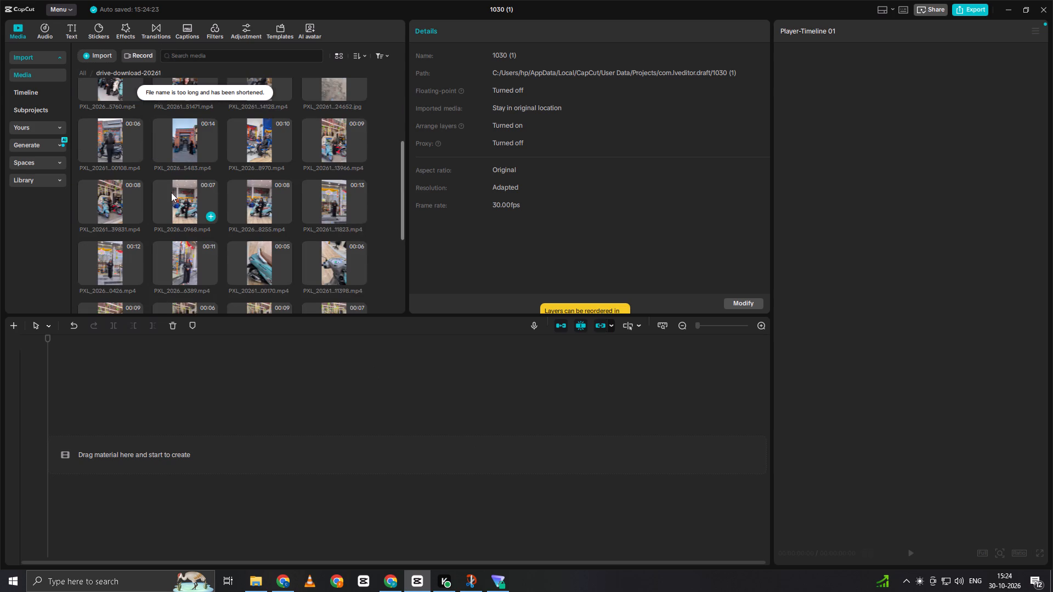
{"action": "scroll", "coordinate": [179, 192], "scroll_direction": "down", "scroll_amount": 8}
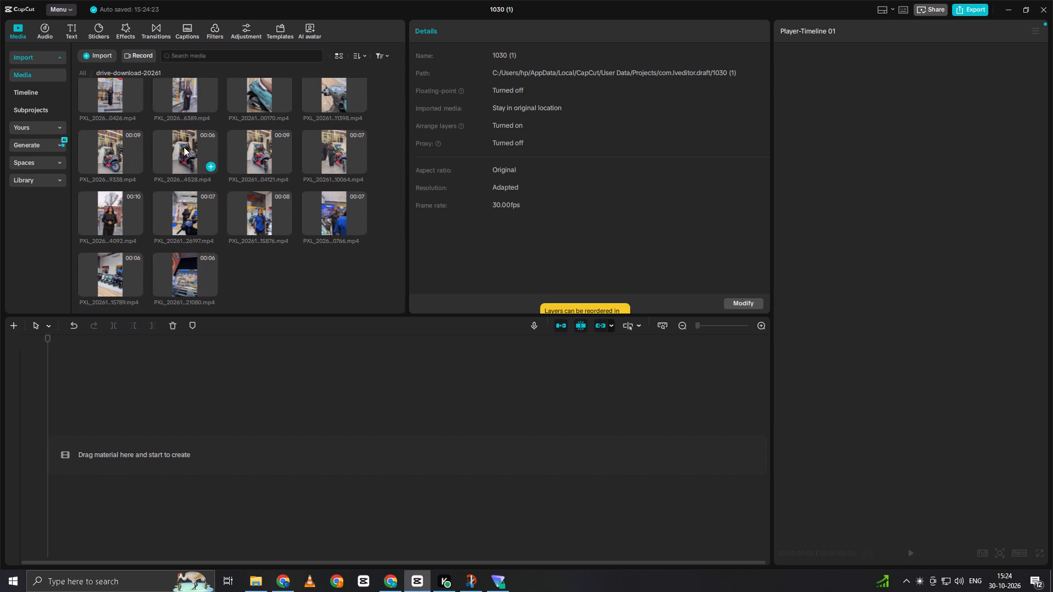
{"action": "scroll", "coordinate": [188, 151], "scroll_direction": "up", "scroll_amount": 1}
{"action": "left_click", "coordinate": [98, 197]}
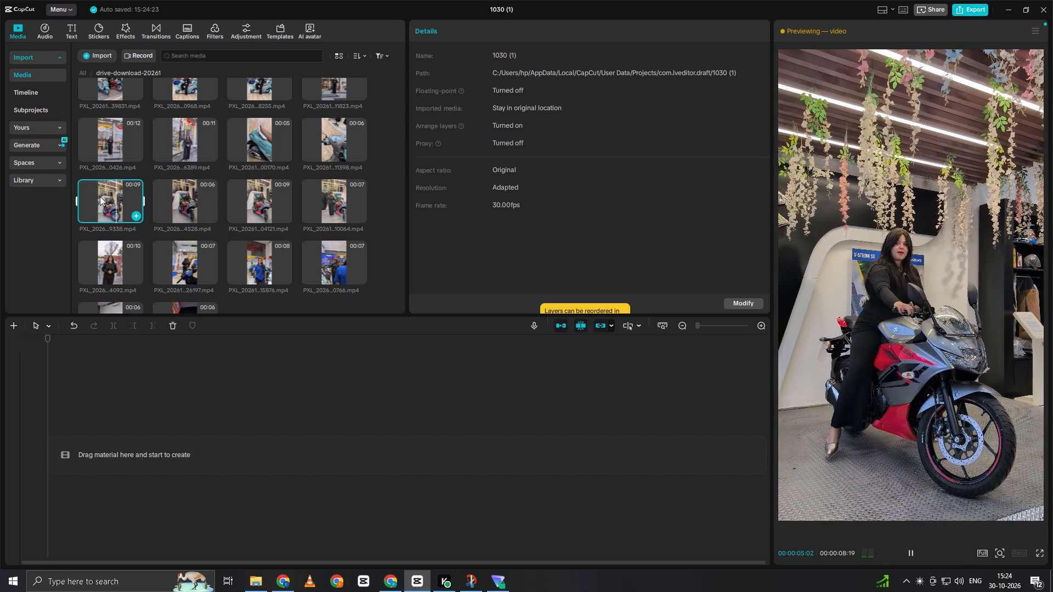
{"action": "left_click_drag", "start_coordinate": [101, 195], "coordinate": [100, 426]}
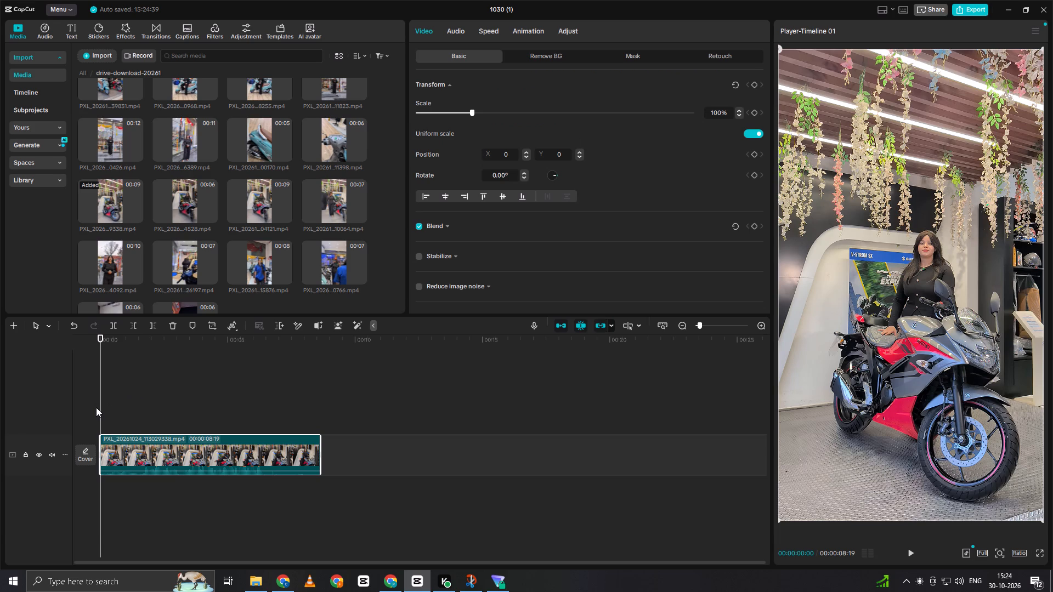
{"action": "key", "text": "space"}
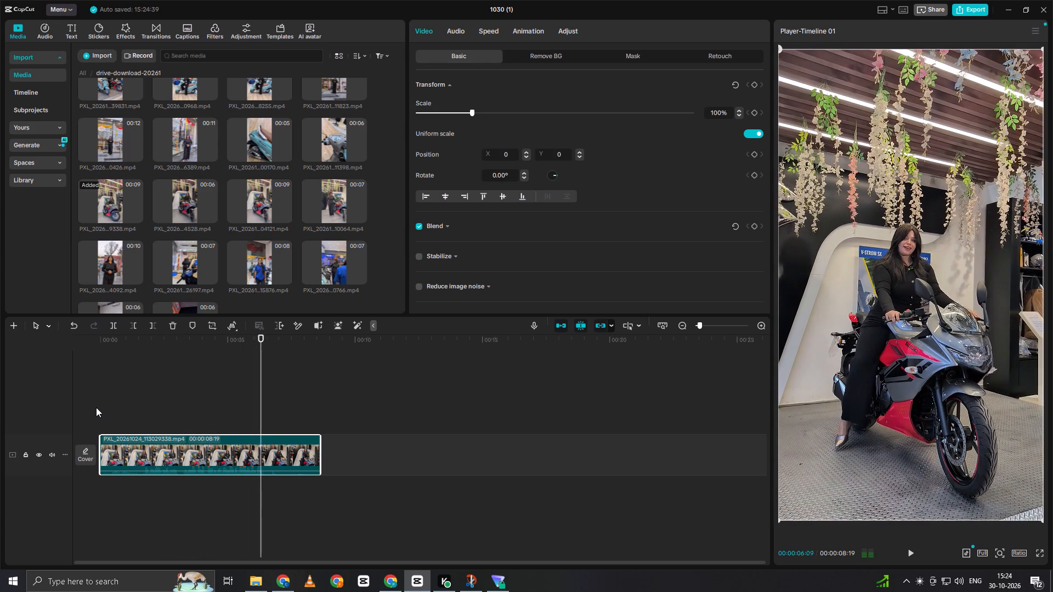
{"action": "key", "text": "space"}
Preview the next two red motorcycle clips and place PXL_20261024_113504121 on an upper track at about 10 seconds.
{"action": "left_click", "coordinate": [173, 212]}
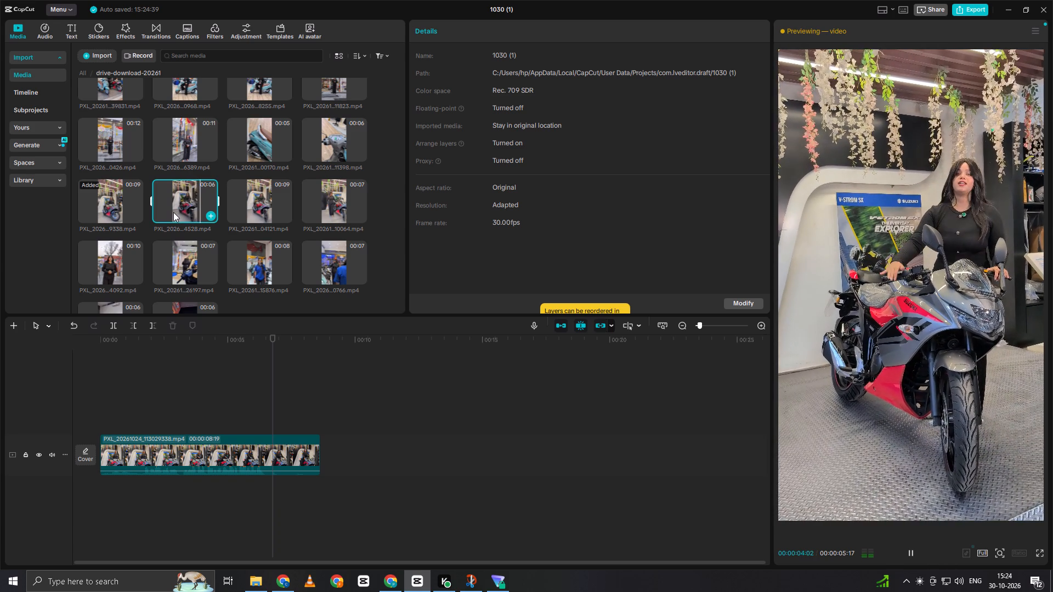
{"action": "left_click", "coordinate": [238, 196]}
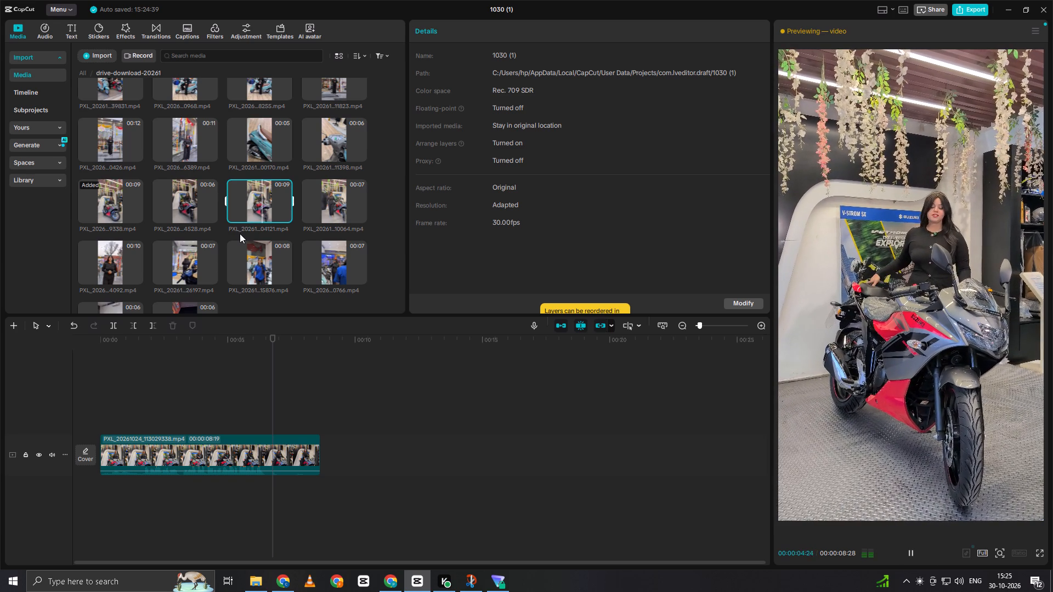
{"action": "left_click_drag", "start_coordinate": [257, 200], "coordinate": [357, 421]}
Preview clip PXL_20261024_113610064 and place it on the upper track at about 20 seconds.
{"action": "left_click", "coordinate": [333, 210]}
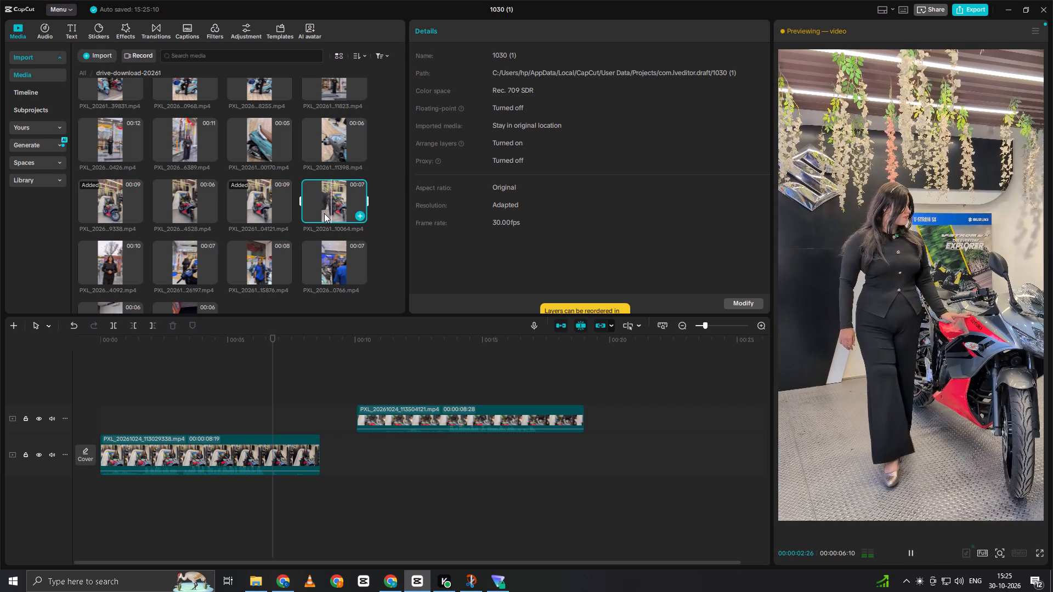
{"action": "left_click_drag", "start_coordinate": [328, 205], "coordinate": [625, 371]}
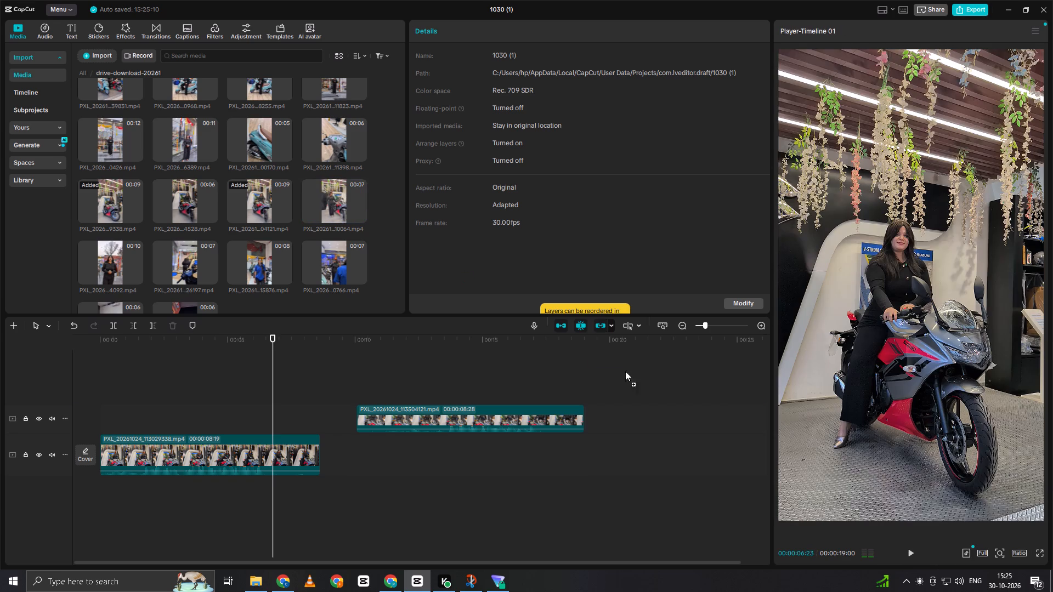
{"action": "left_click_drag", "start_coordinate": [625, 371], "coordinate": [618, 429]}
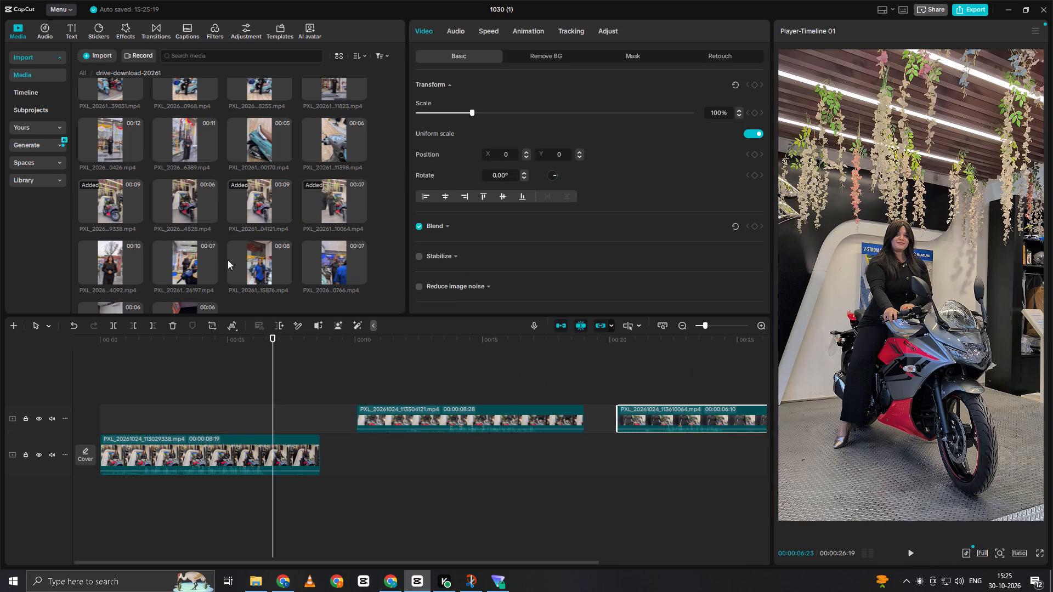
Preview the 10-second clip of the presenter ending in 4092 and look over the remaining clips in the folder.
{"action": "left_click", "coordinate": [123, 253]}
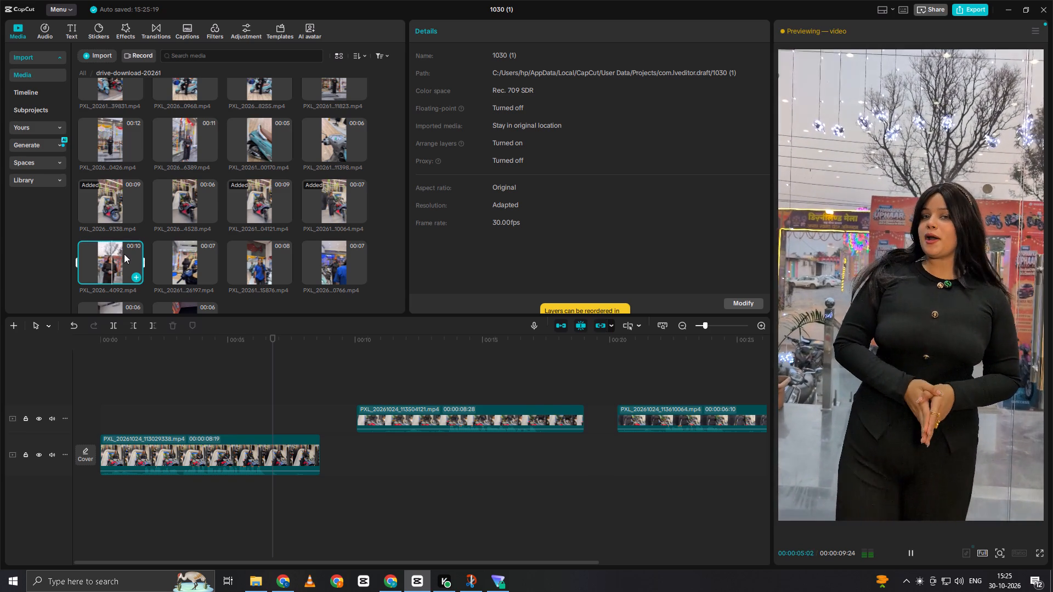
{"action": "key", "text": "space"}
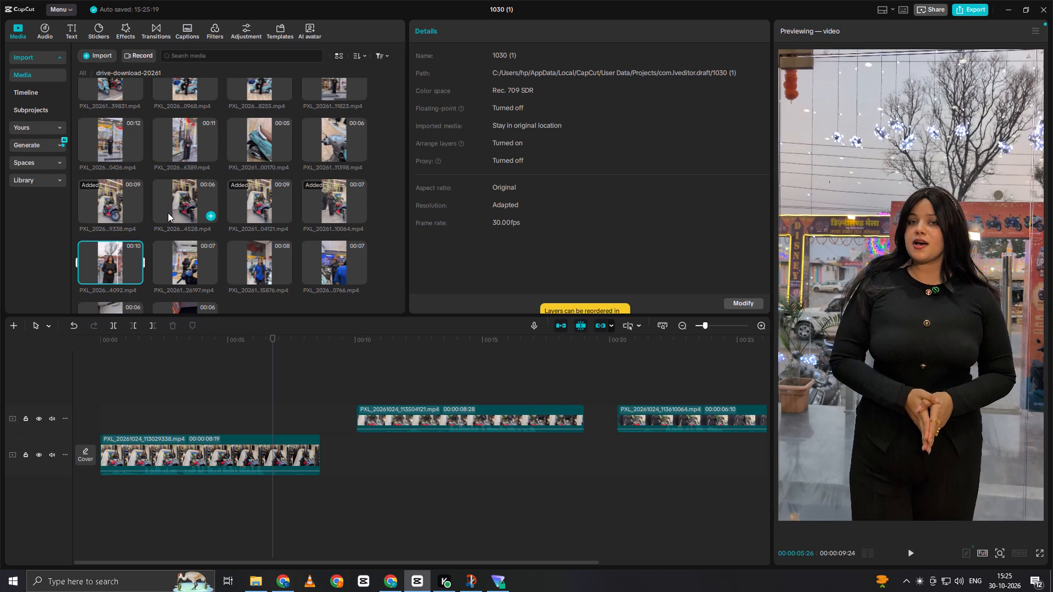
{"action": "scroll", "coordinate": [168, 214], "scroll_direction": "up", "scroll_amount": 2}
{"action": "scroll", "coordinate": [197, 200], "scroll_direction": "down", "scroll_amount": 4}
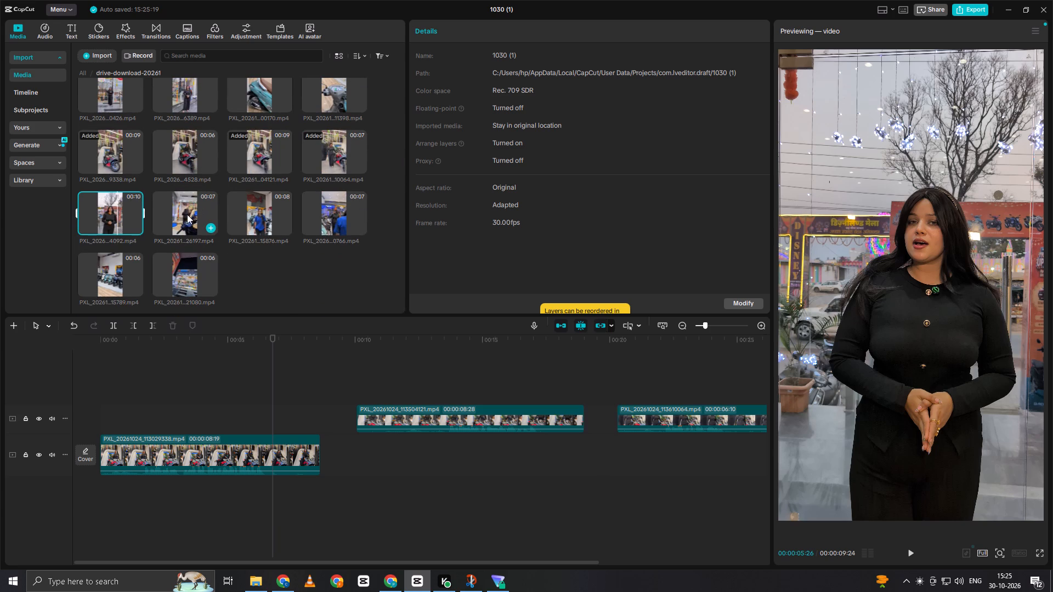
Preview the 8-second clip ending in 39831, showing the presenter beside the light-blue scooter, from the imported folder.
{"action": "scroll", "coordinate": [177, 214], "scroll_direction": "up", "scroll_amount": 3}
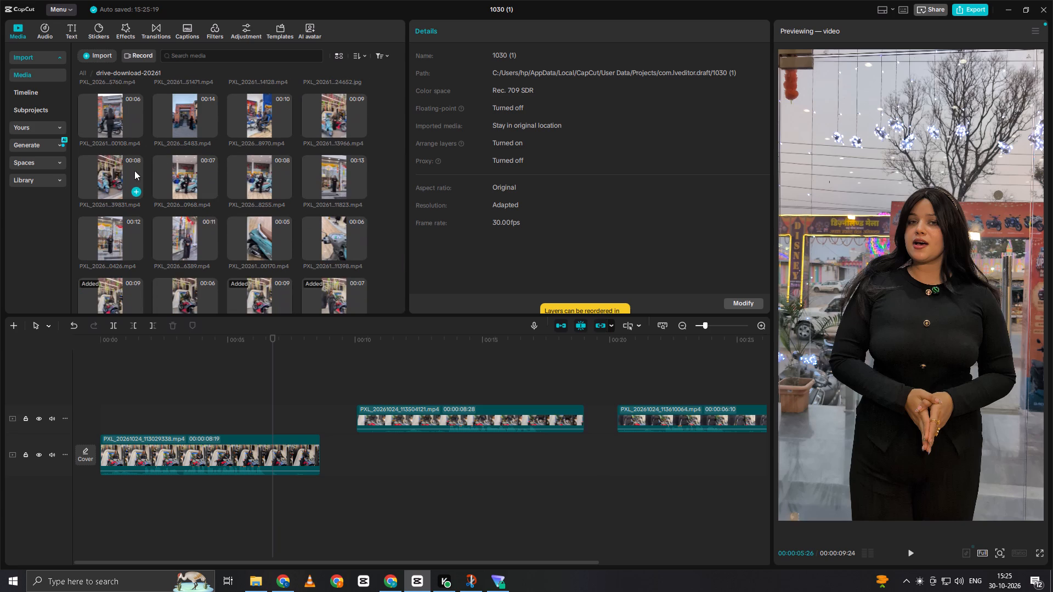
{"action": "left_click", "coordinate": [123, 173]}
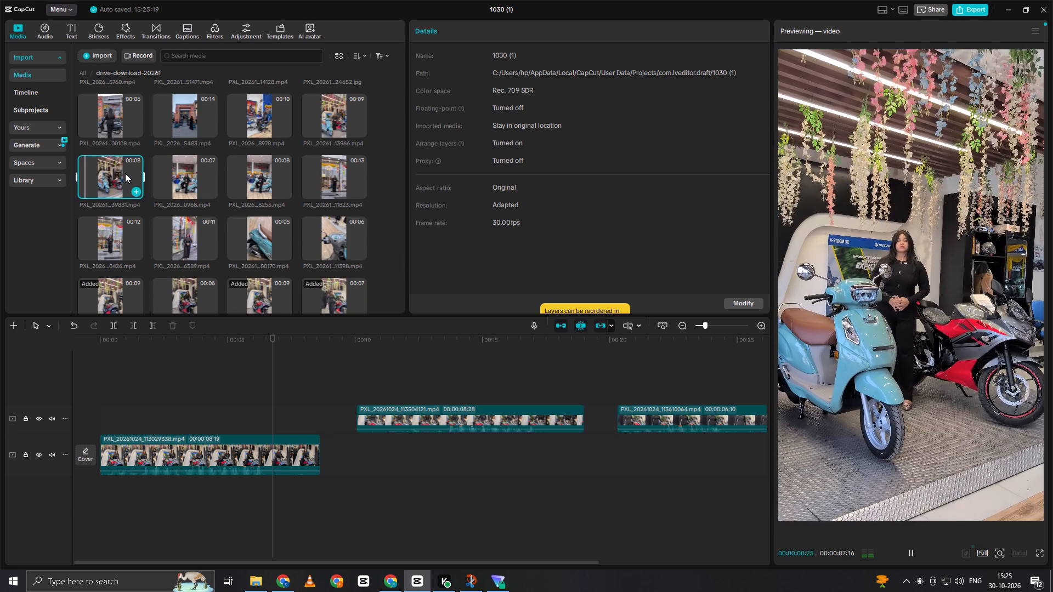
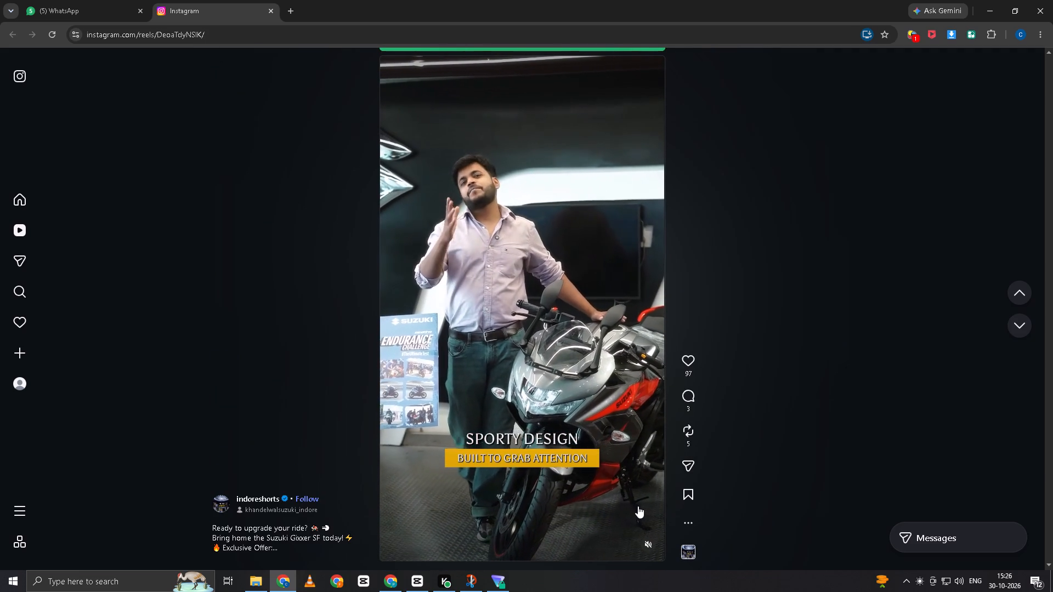
Copy the share link of the indoreshorts Suzuki Gixxer SF reel on Instagram and close the sharing options.
{"action": "left_click", "coordinate": [689, 468]}
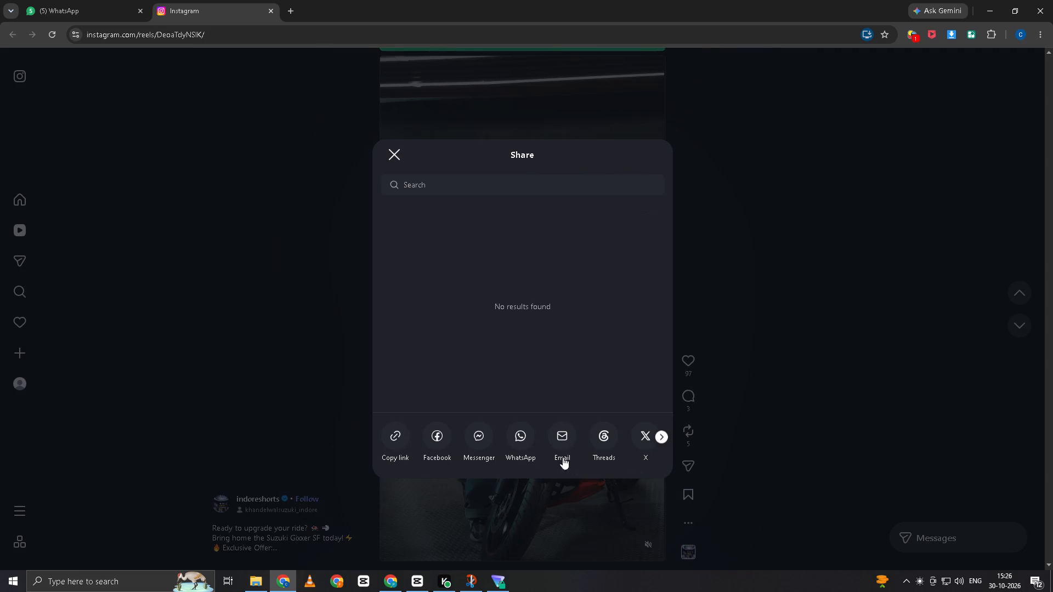
{"action": "left_click", "coordinate": [393, 434]}
{"action": "left_click", "coordinate": [298, 352]}
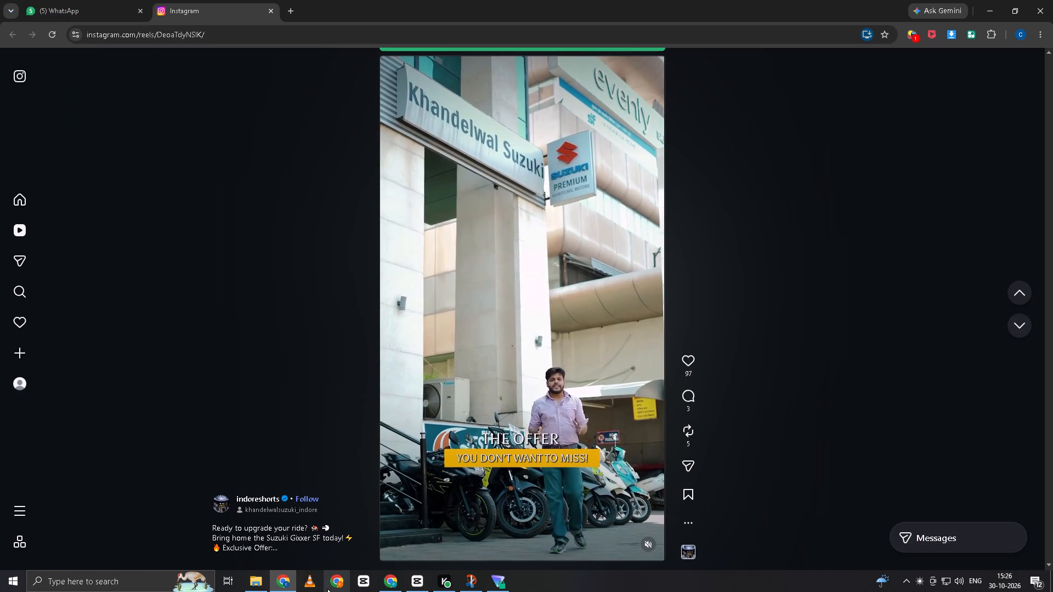
Search Google for "insta video downloader" in a new browser tab and open the savefrom.net Instagram downloader.
{"action": "left_click", "coordinate": [293, 6]}
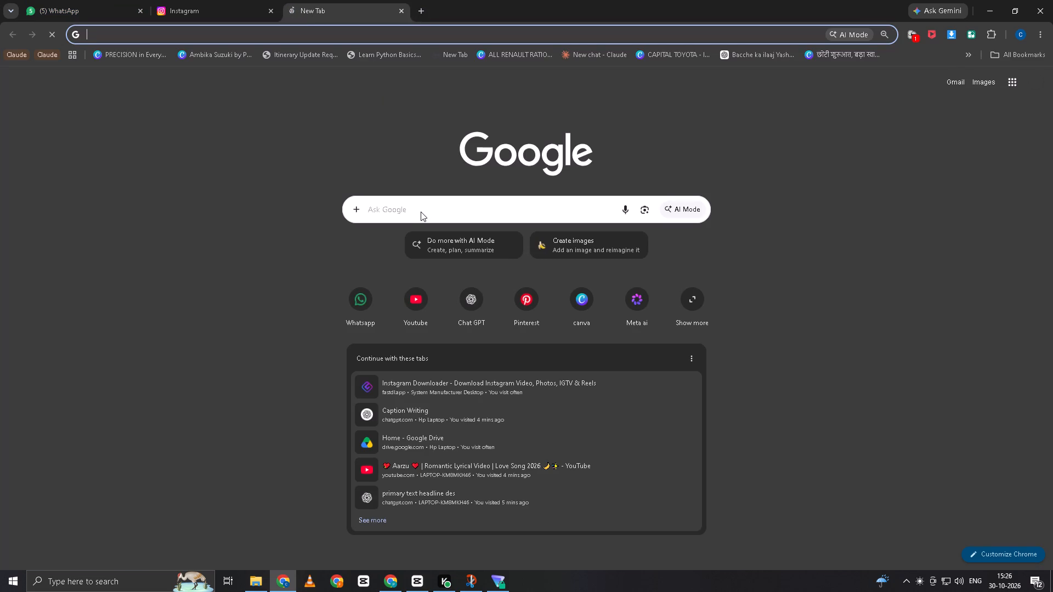
{"action": "left_click", "coordinate": [399, 210]}
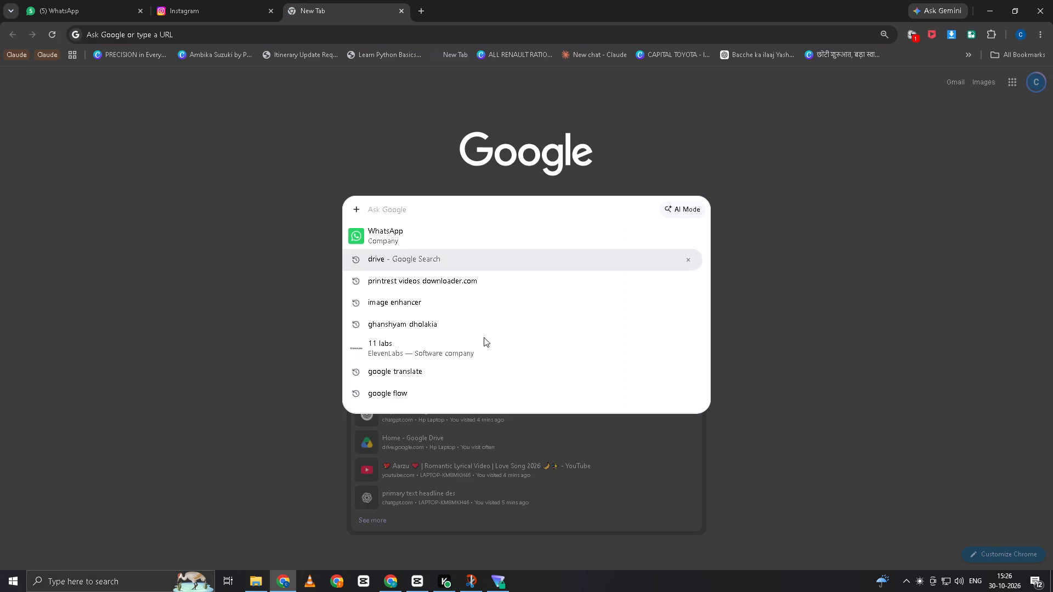
{"action": "left_click", "coordinate": [413, 211]}
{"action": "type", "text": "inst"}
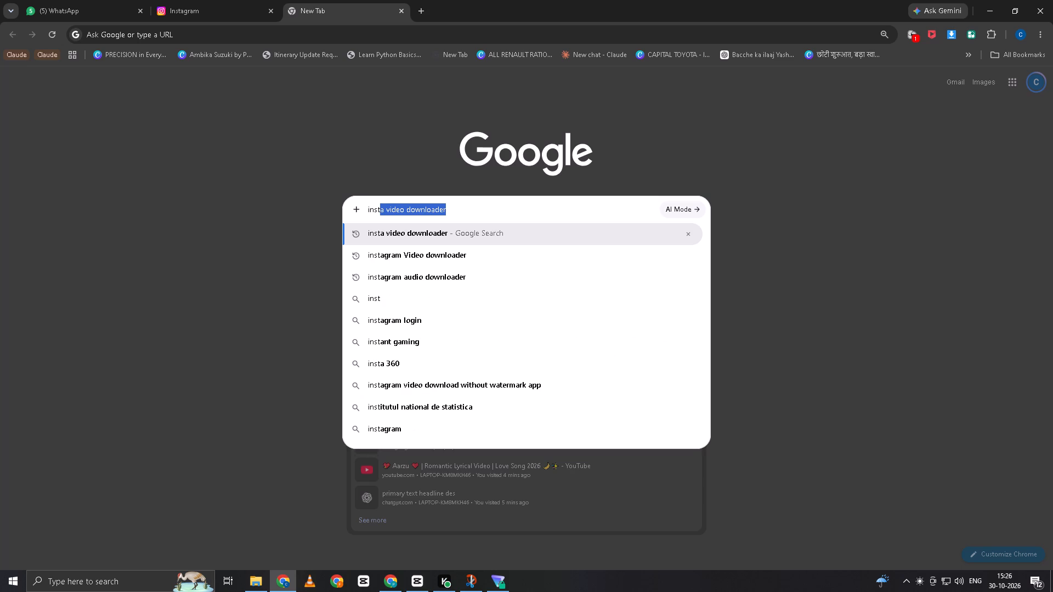
{"action": "left_click", "coordinate": [466, 236]}
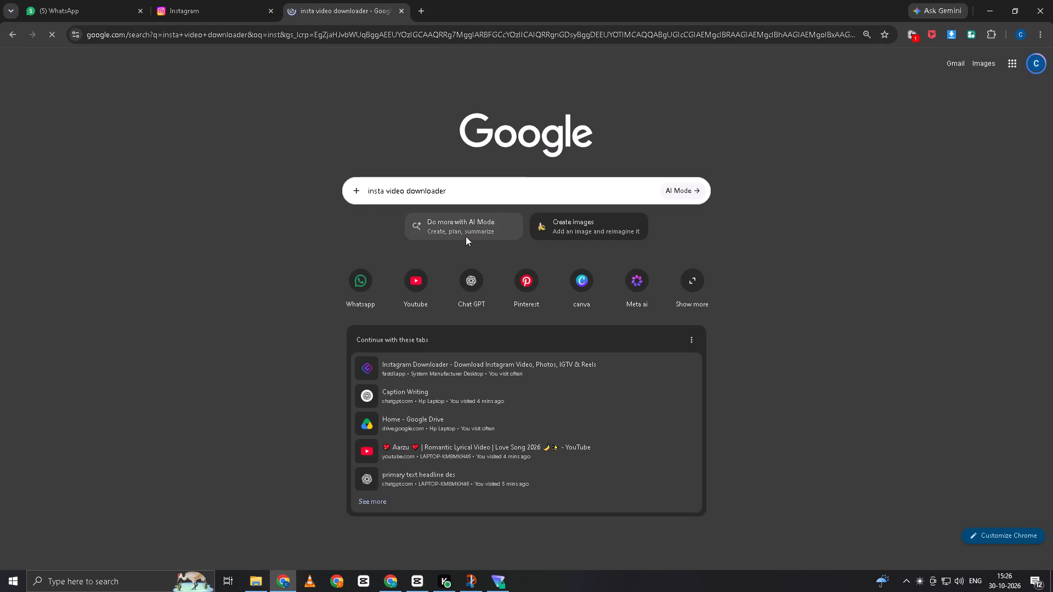
{"action": "left_click", "coordinate": [321, 192]}
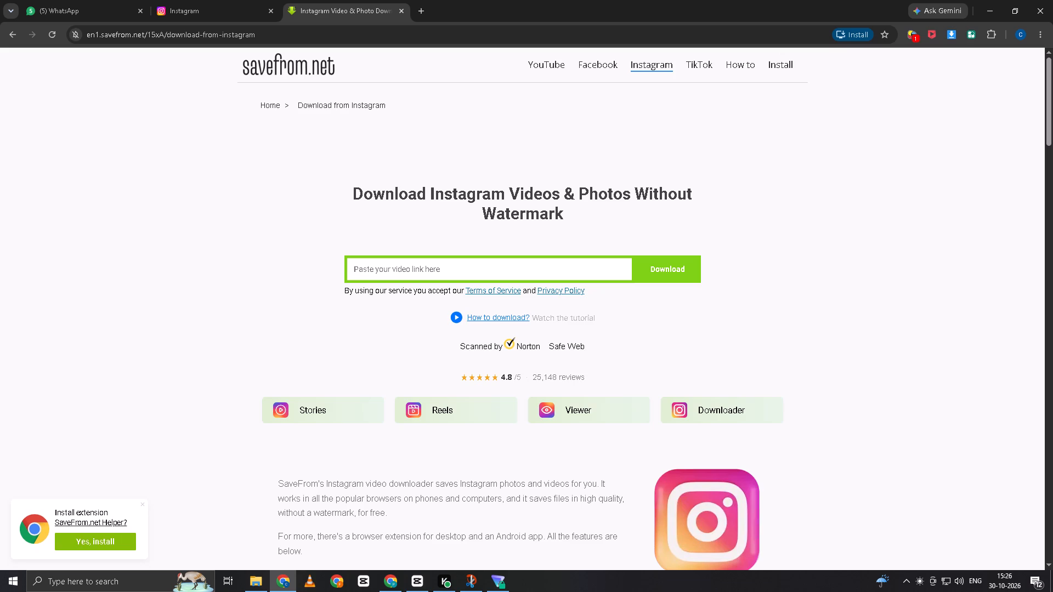
Submit the copied reel link to the savefrom.net downloader to get the video as MP4 720p.
{"action": "key", "text": "ctrl+v"}
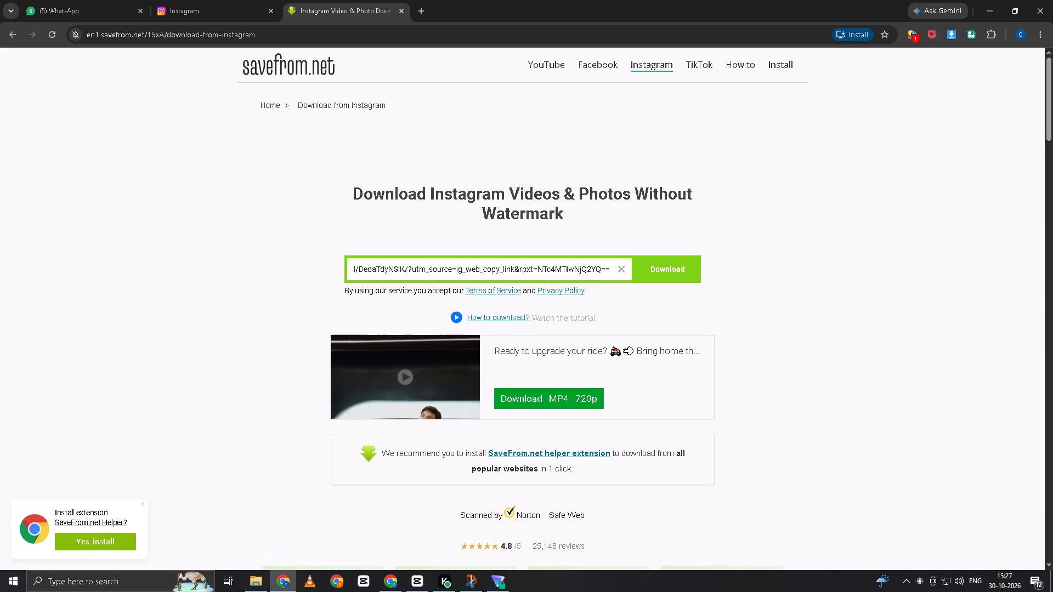
{"action": "scroll", "coordinate": [410, 359], "scroll_direction": "down", "scroll_amount": 3}
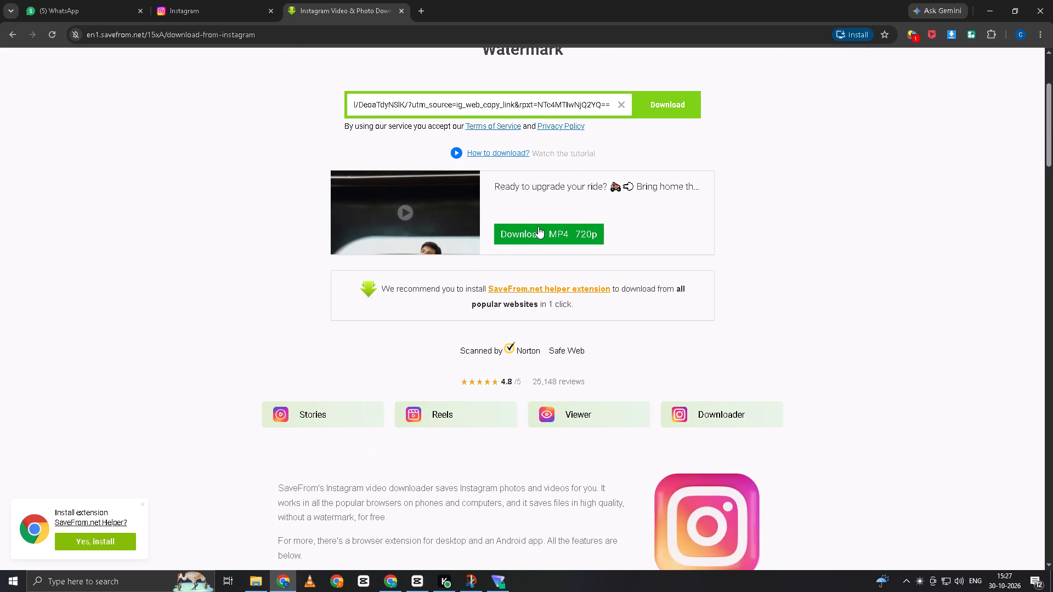
Download the Instagram video "Ready to upgrade your ride?" from SaveFrom as MP4 720p.
{"action": "left_click", "coordinate": [539, 227]}
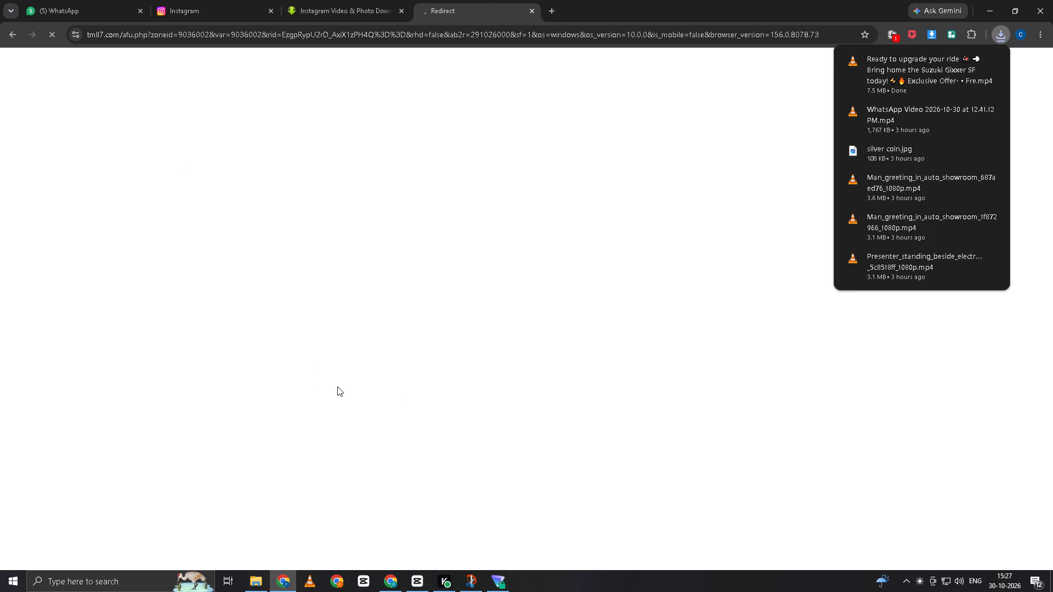
{"action": "key", "text": "space"}
{"action": "left_click", "coordinate": [412, 346]}
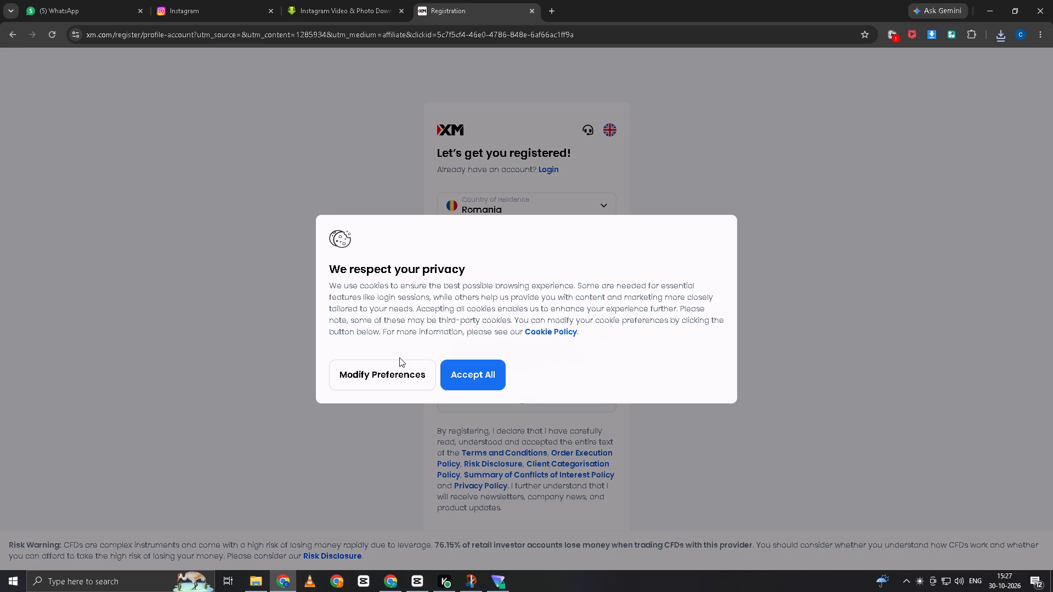
{"action": "key", "text": "space"}
Switch to CapCut, close project 1030 (1) and open project 1030.
{"action": "left_click", "coordinate": [412, 582]}
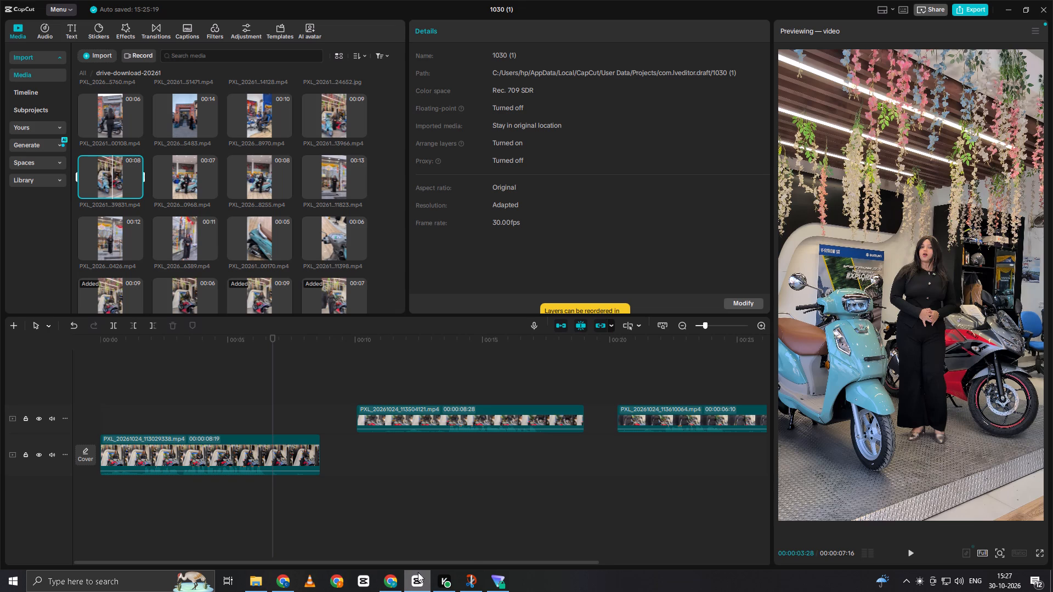
{"action": "left_click", "coordinate": [1051, 7]}
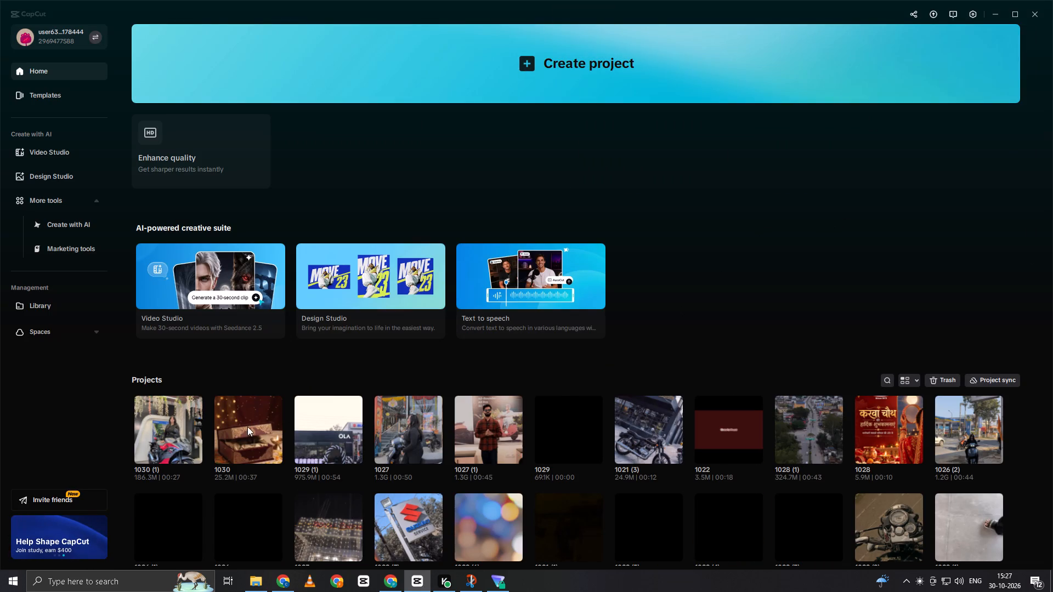
{"action": "left_click", "coordinate": [265, 422]}
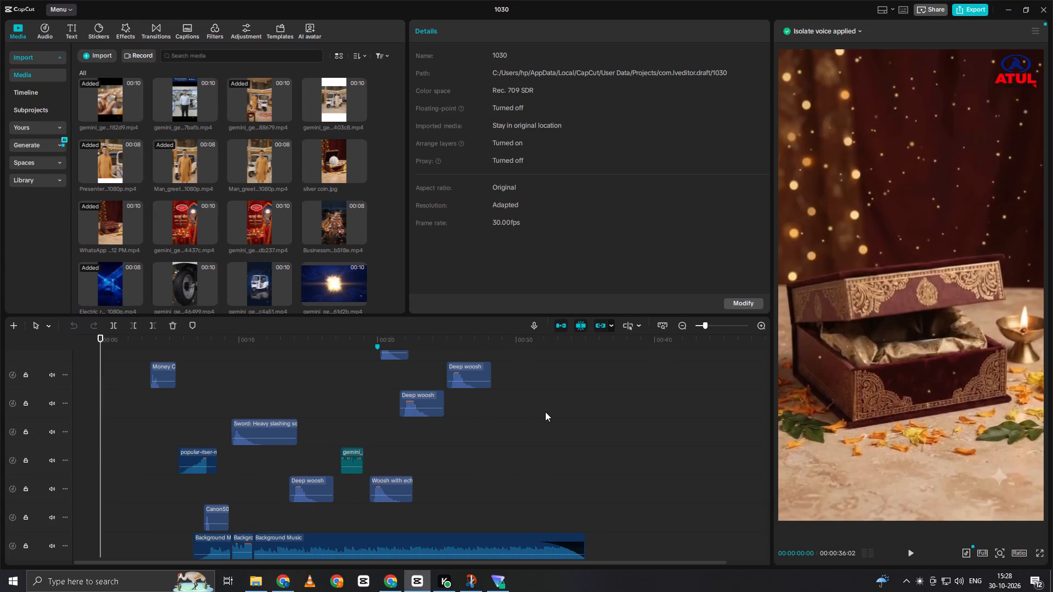
Play the opening of the Atul video from the start of the timeline through the ₹39,999 price title.
{"action": "scroll", "coordinate": [129, 437], "scroll_direction": "up", "scroll_amount": 4}
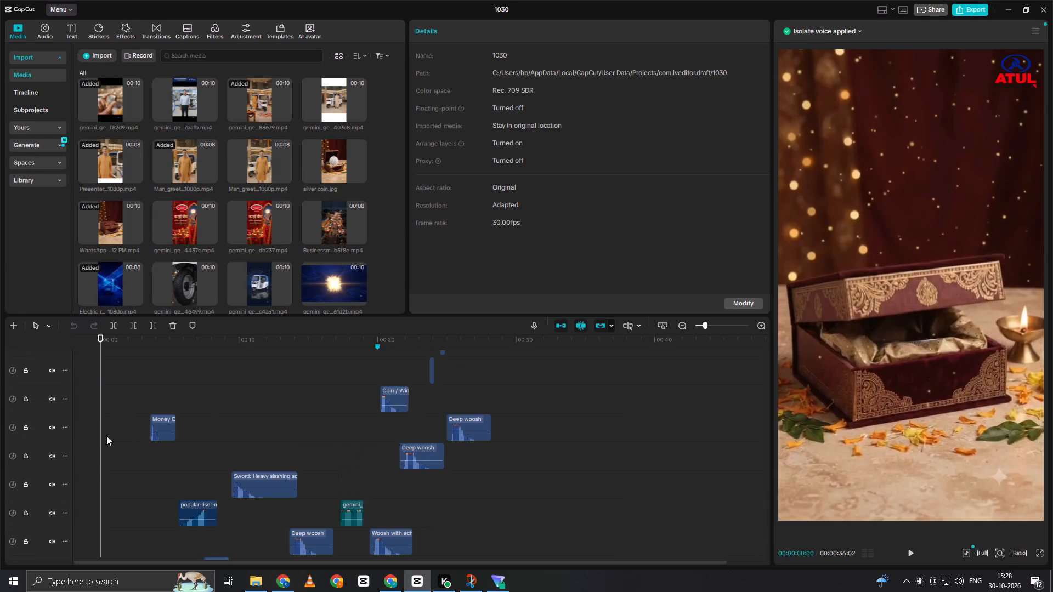
{"action": "left_click", "coordinate": [107, 435]}
{"action": "scroll", "coordinate": [107, 435], "scroll_direction": "up", "scroll_amount": 13}
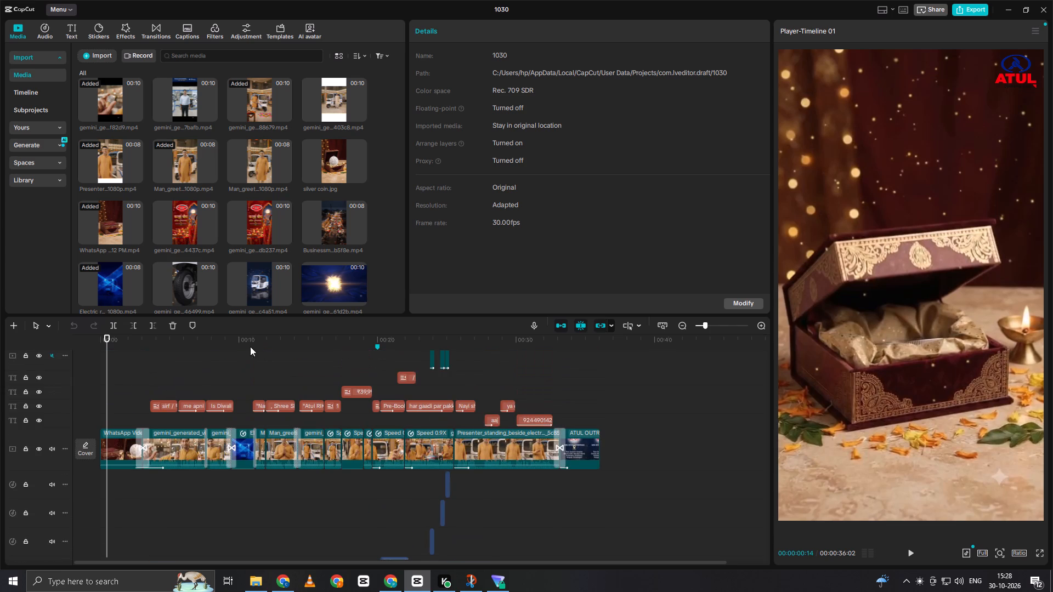
{"action": "left_click", "coordinate": [214, 371]}
{"action": "left_click_drag", "start_coordinate": [214, 371], "coordinate": [48, 441]}
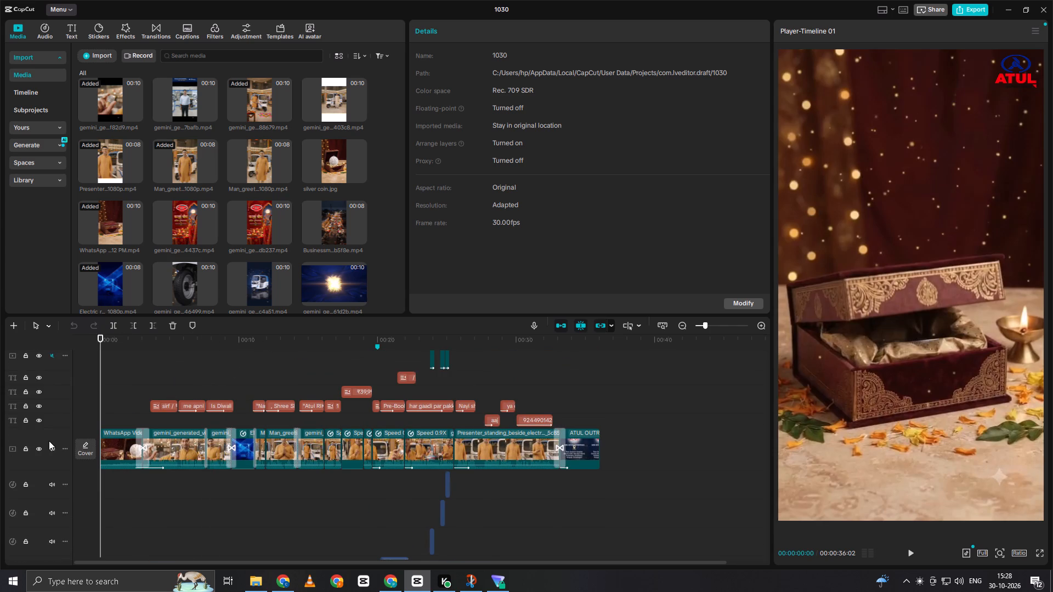
{"action": "key", "text": "space"}
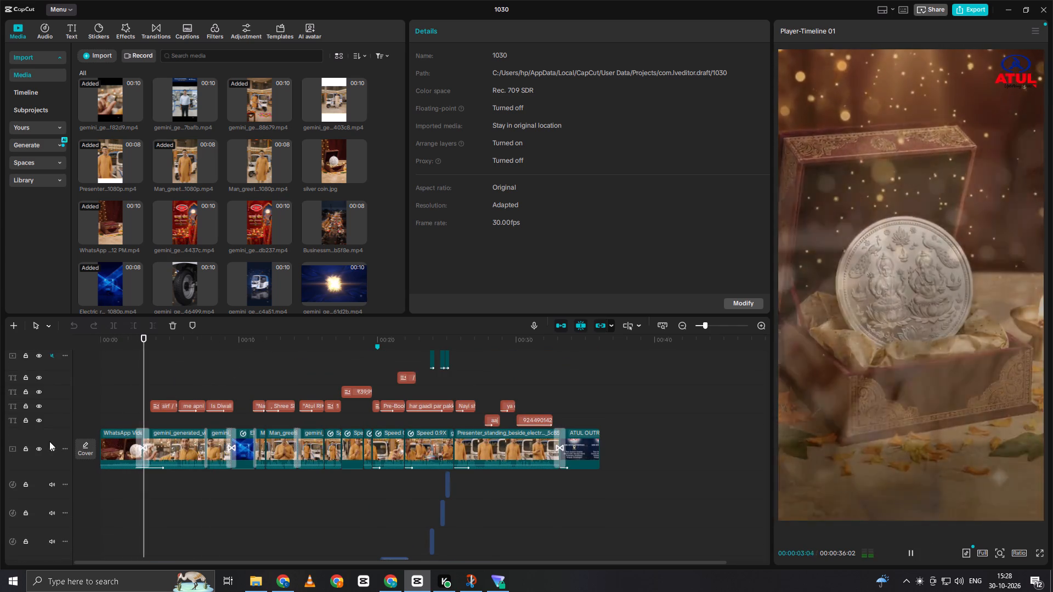
{"action": "key", "text": "space"}
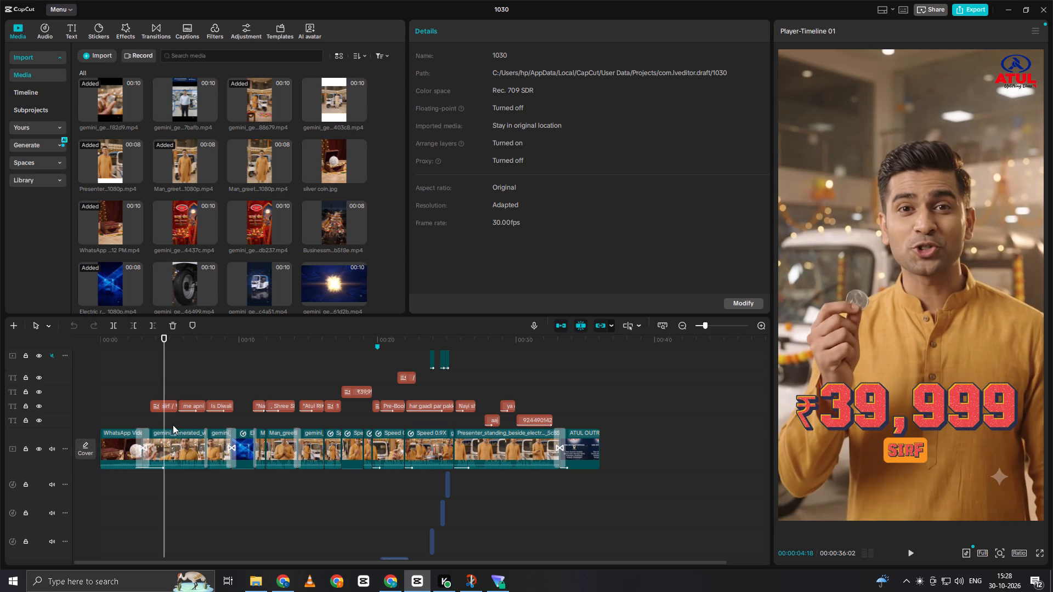
{"action": "key", "text": "space"}
{"action": "key", "text": "space"}
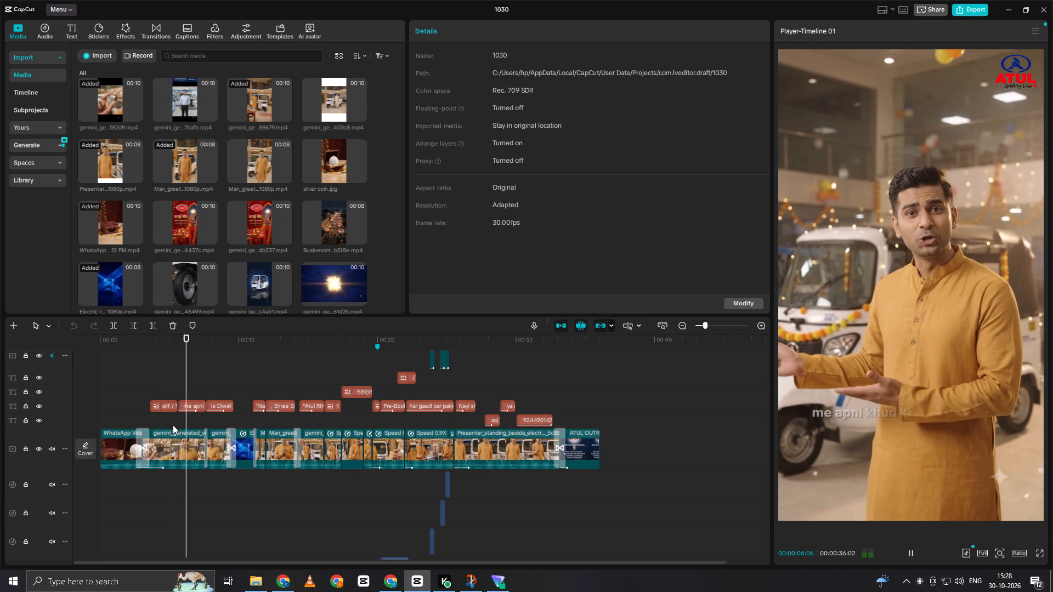
Delete the word "sirf" from the first ₹39,999 title at about 4 seconds and replay that moment.
{"action": "left_click", "coordinate": [165, 425]}
{"action": "left_click", "coordinate": [158, 427]}
{"action": "left_click", "coordinate": [168, 406]}
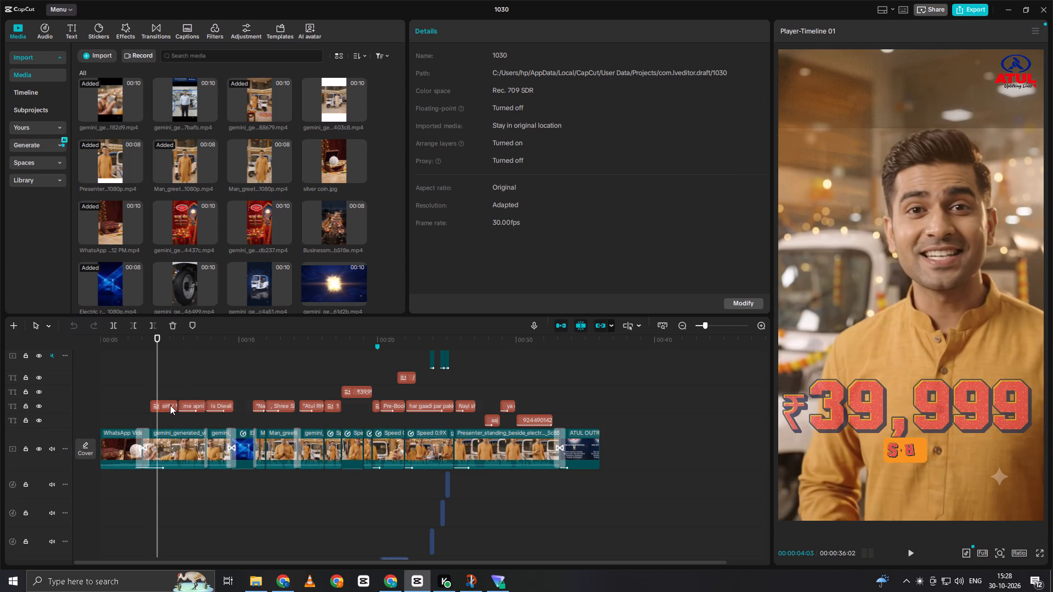
{"action": "left_click_drag", "start_coordinate": [418, 96], "coordinate": [473, 88]}
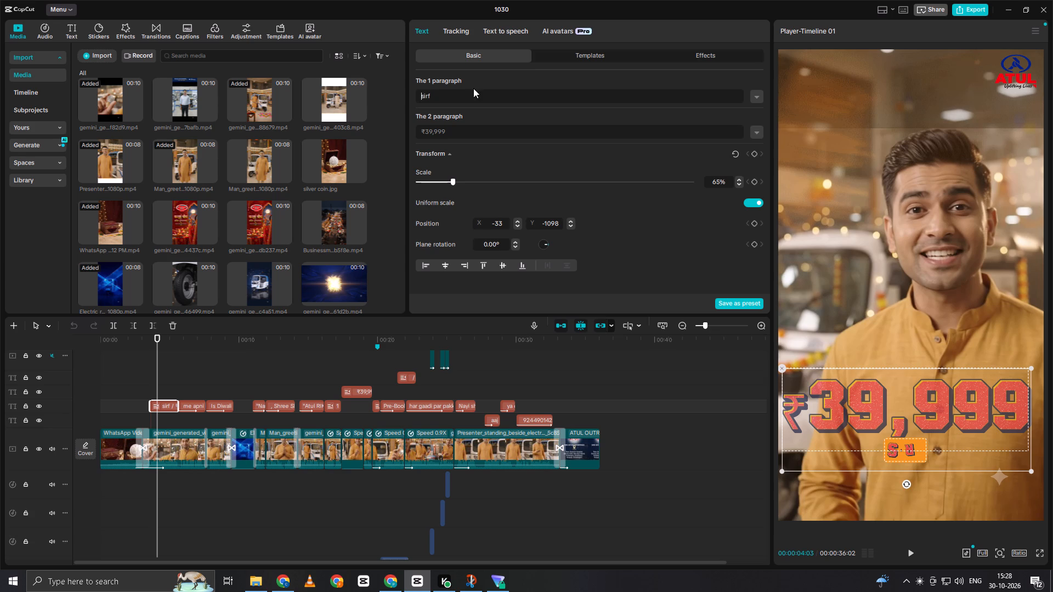
{"action": "left_click_drag", "start_coordinate": [473, 88], "coordinate": [476, 88]}
{"action": "left_click_drag", "start_coordinate": [420, 97], "coordinate": [462, 93]}
{"action": "key", "text": "BackSpace"}
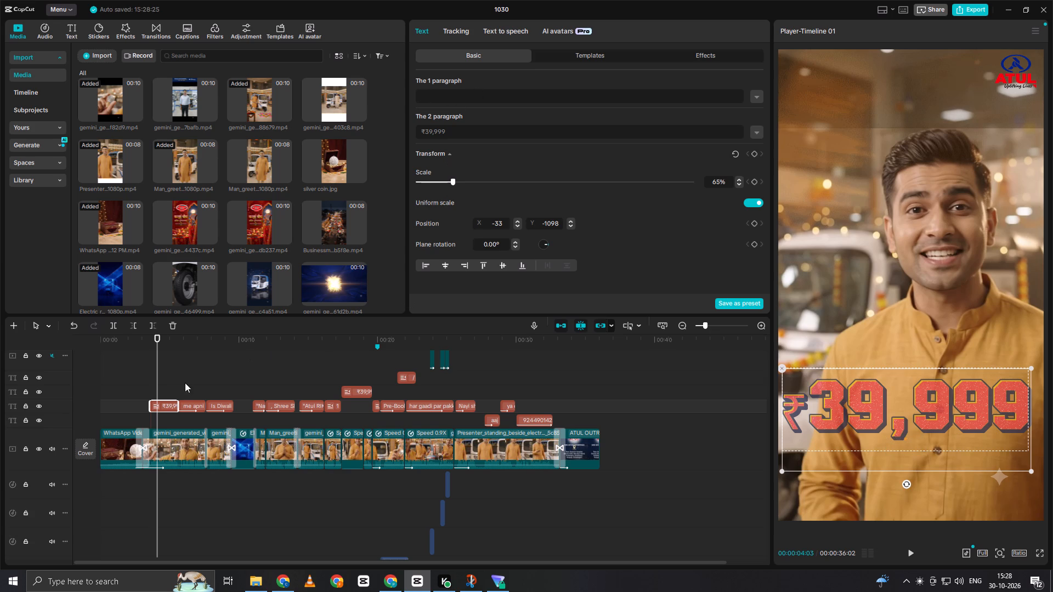
{"action": "left_click", "coordinate": [140, 394]}
{"action": "key", "text": "space"}
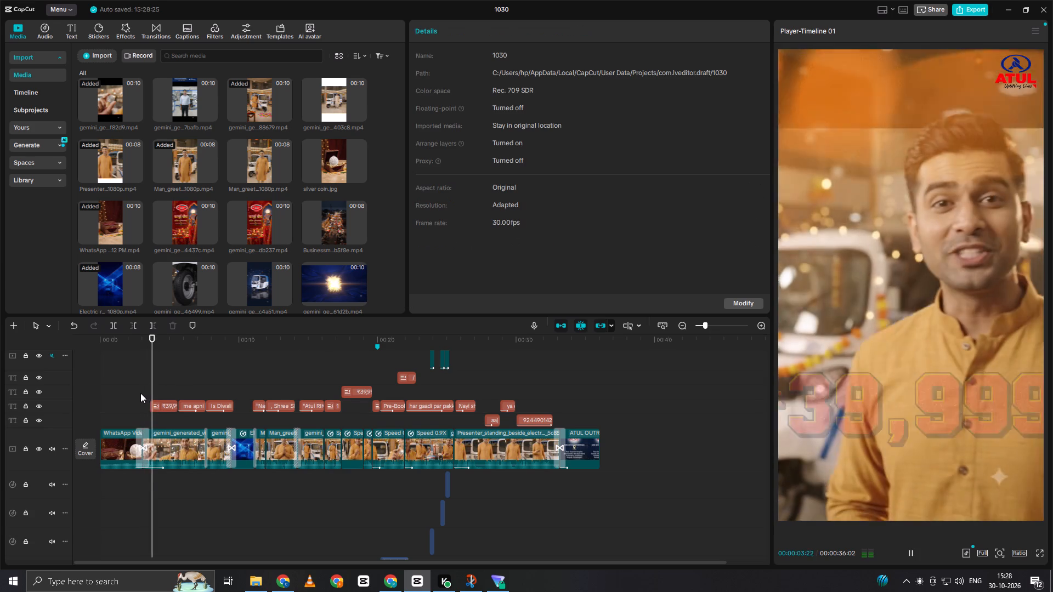
{"action": "key", "text": "space"}
Look over the text effects for LOTTERY as a new style for the first ₹39,999 title, and clear the search.
{"action": "left_click", "coordinate": [167, 407]}
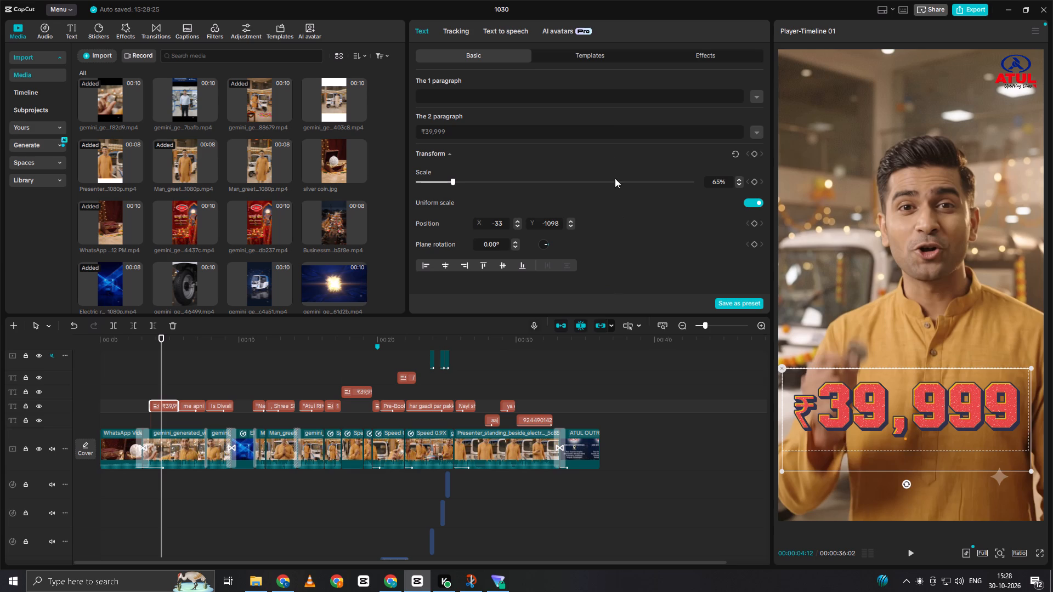
{"action": "left_click", "coordinate": [717, 59]}
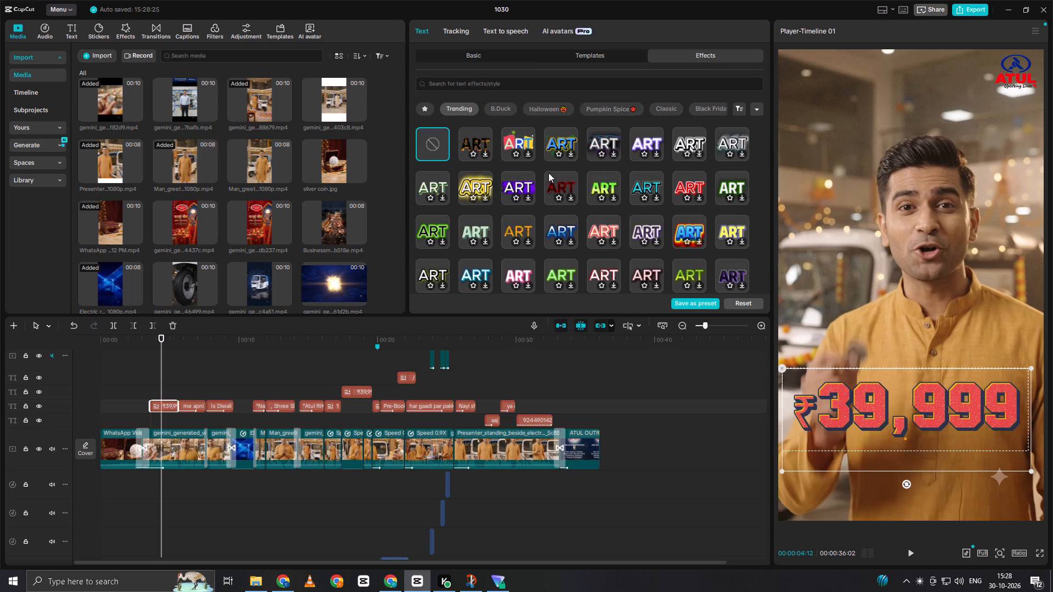
{"action": "left_click", "coordinate": [473, 85]}
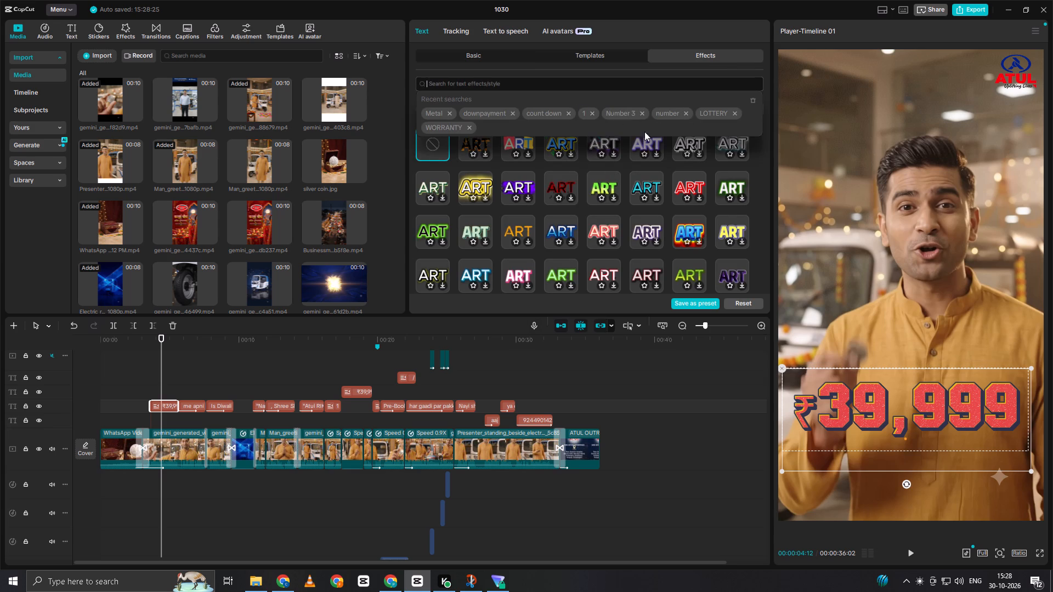
{"action": "left_click", "coordinate": [714, 116]}
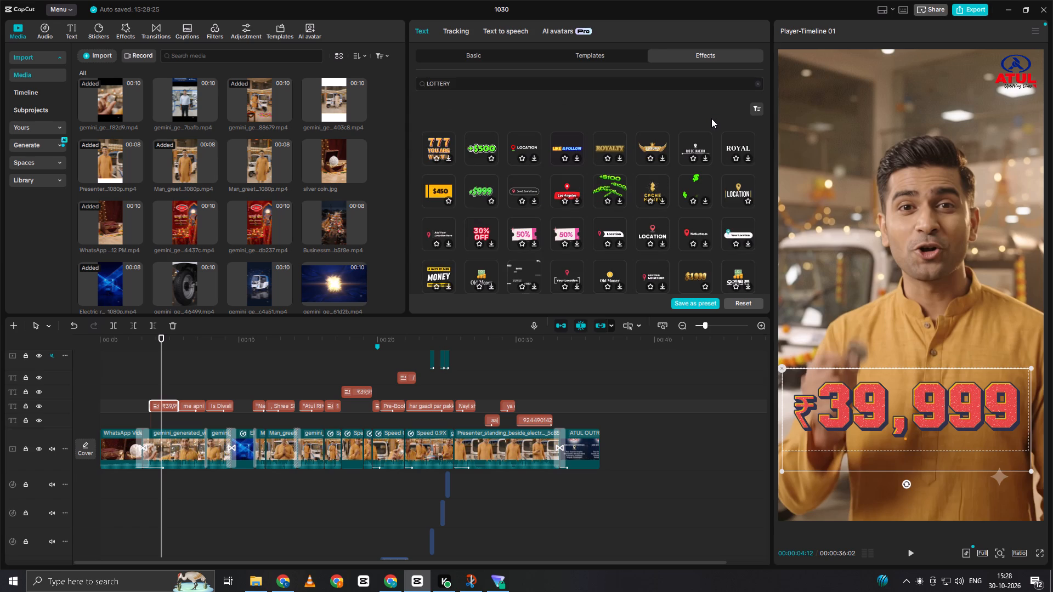
{"action": "left_click", "coordinate": [761, 81]}
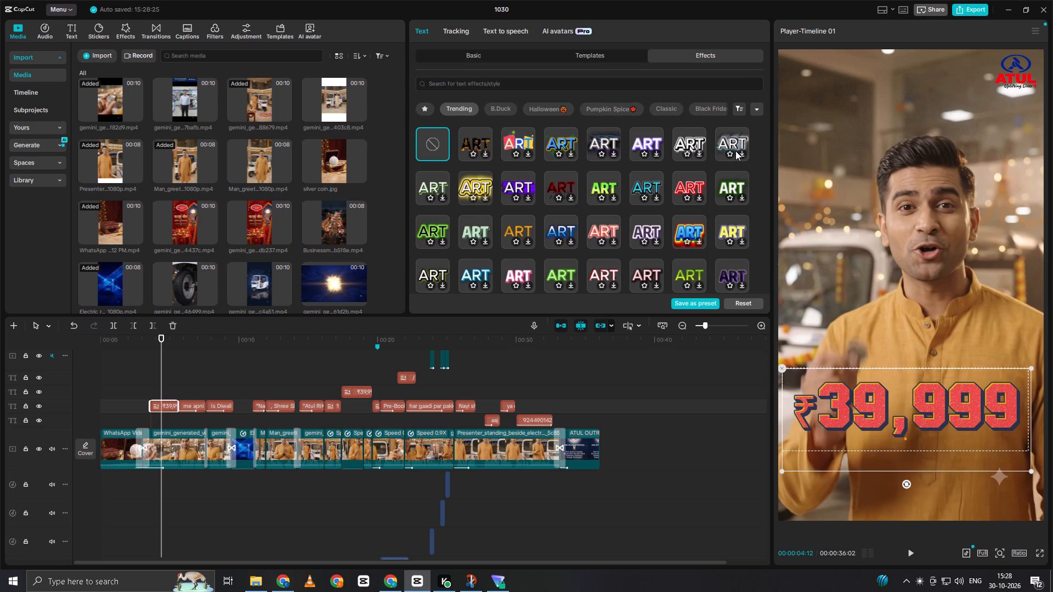
Search the text effects for "red" to find a style for the ₹39,999 title.
{"action": "left_click", "coordinate": [570, 93]}
{"action": "left_click", "coordinate": [571, 86]}
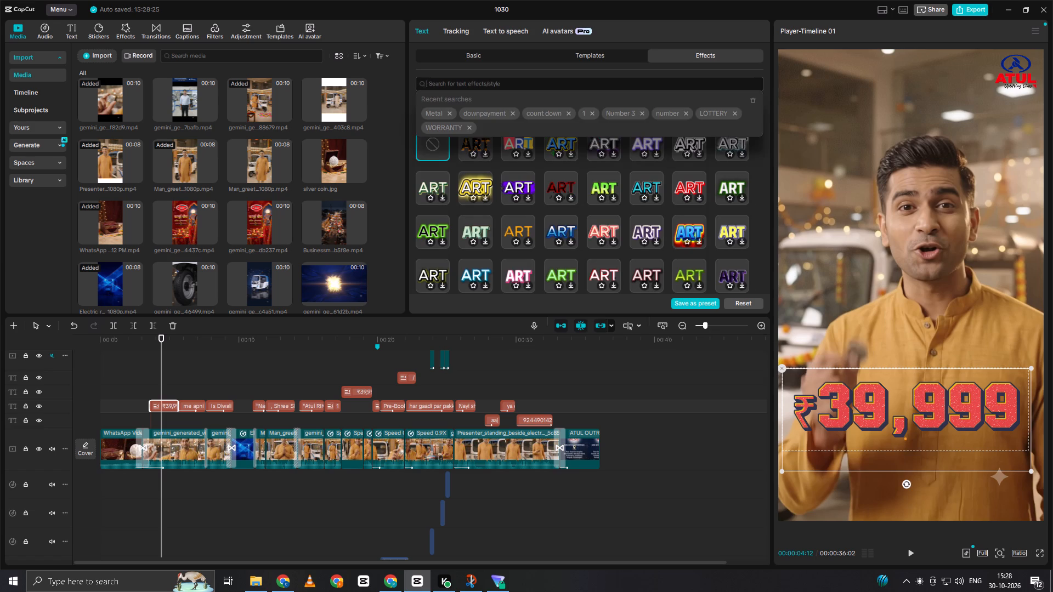
{"action": "type", "text": "rede"}
{"action": "key", "text": "Return"}
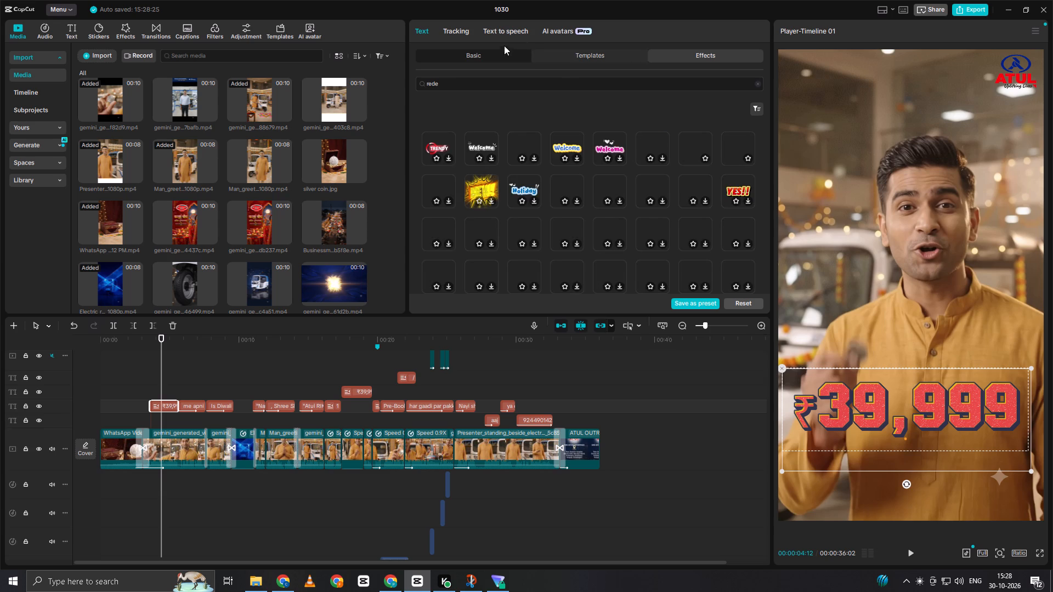
{"action": "left_click", "coordinate": [458, 81]}
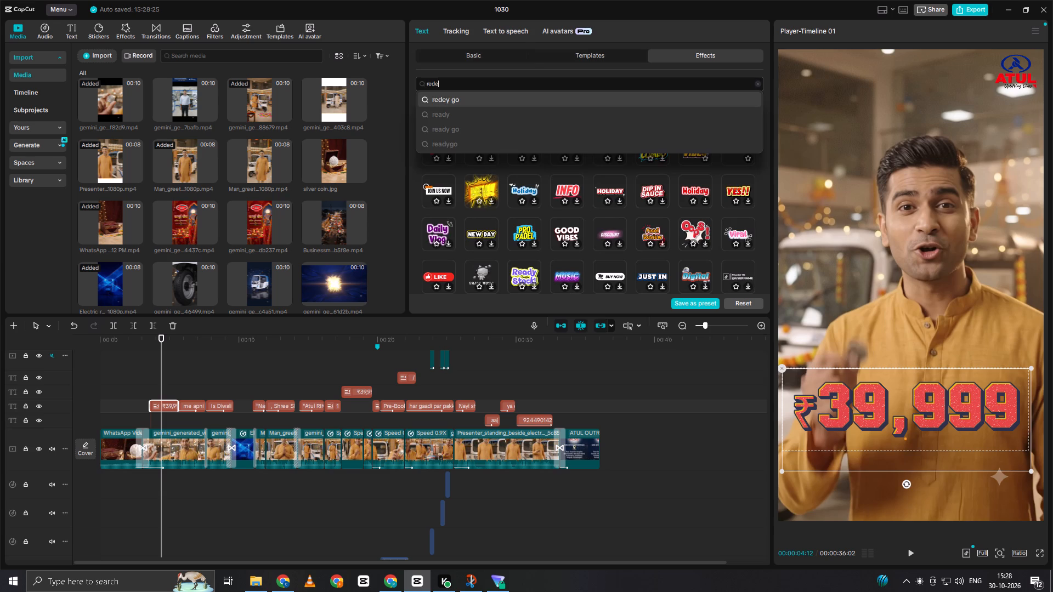
{"action": "key", "text": "BackSpace"}
{"action": "key", "text": "Return"}
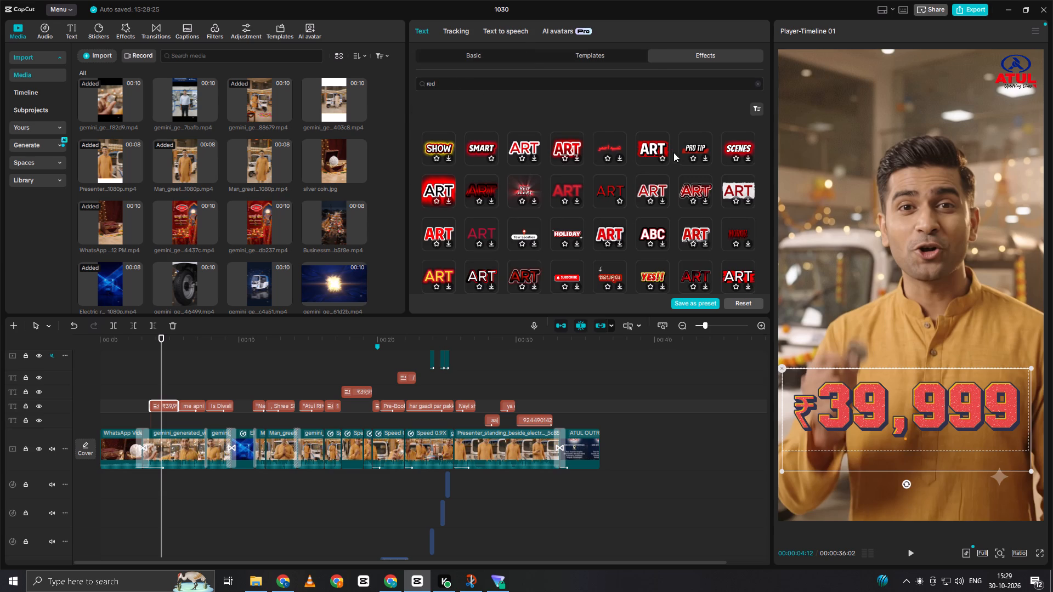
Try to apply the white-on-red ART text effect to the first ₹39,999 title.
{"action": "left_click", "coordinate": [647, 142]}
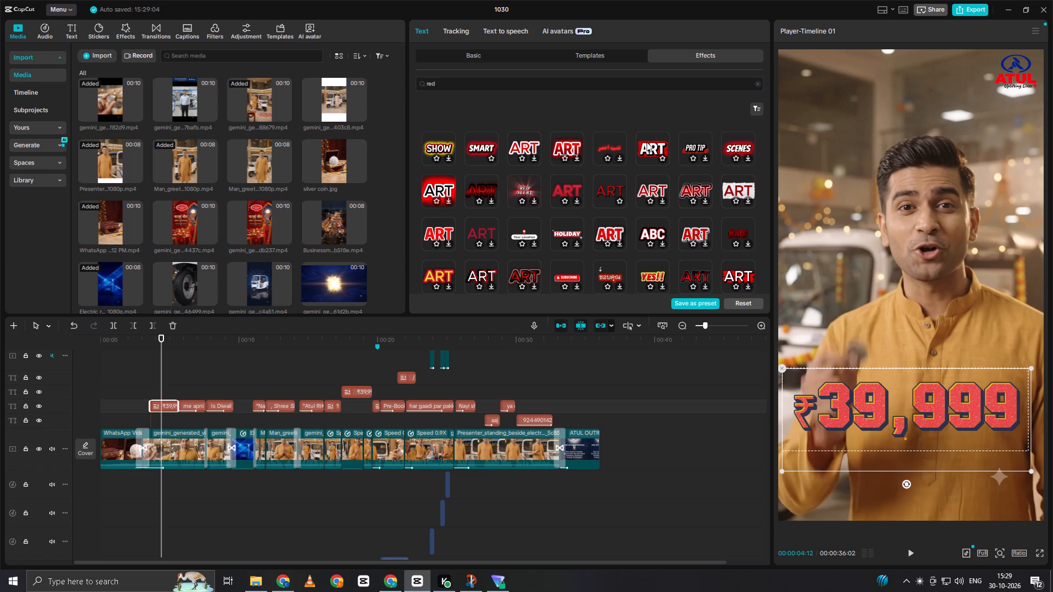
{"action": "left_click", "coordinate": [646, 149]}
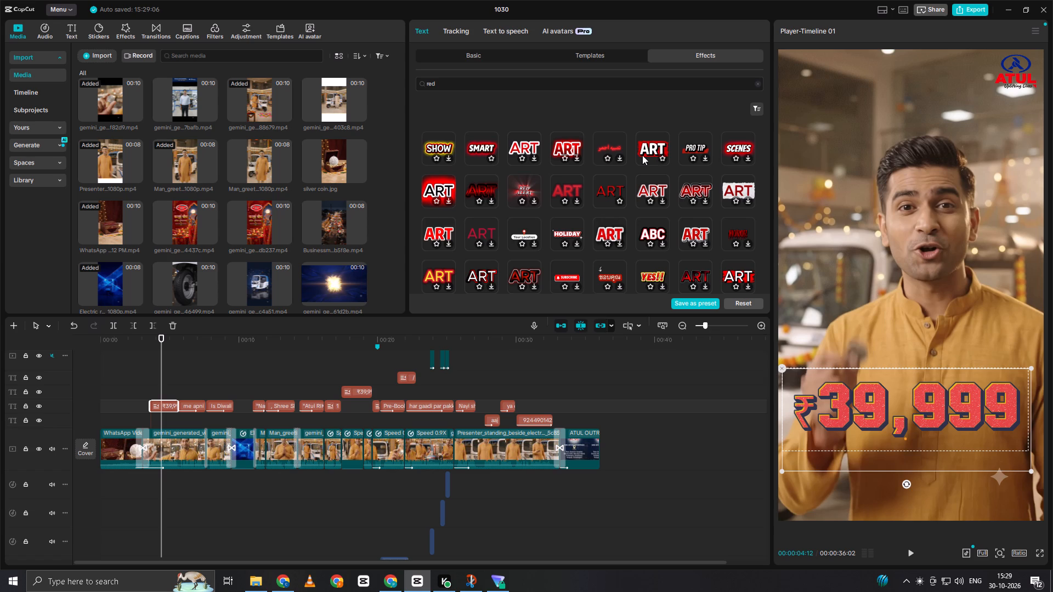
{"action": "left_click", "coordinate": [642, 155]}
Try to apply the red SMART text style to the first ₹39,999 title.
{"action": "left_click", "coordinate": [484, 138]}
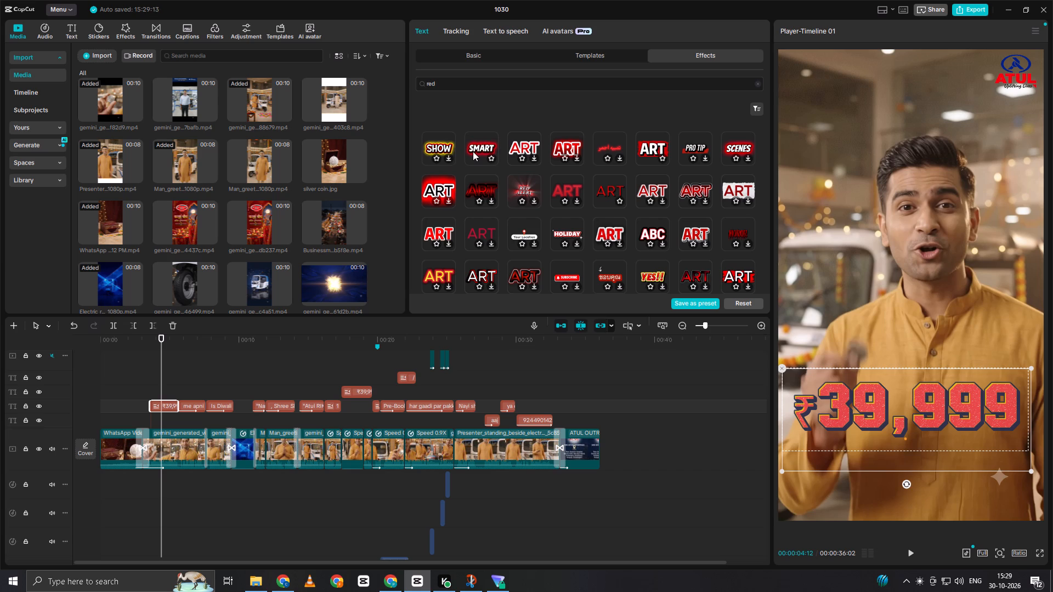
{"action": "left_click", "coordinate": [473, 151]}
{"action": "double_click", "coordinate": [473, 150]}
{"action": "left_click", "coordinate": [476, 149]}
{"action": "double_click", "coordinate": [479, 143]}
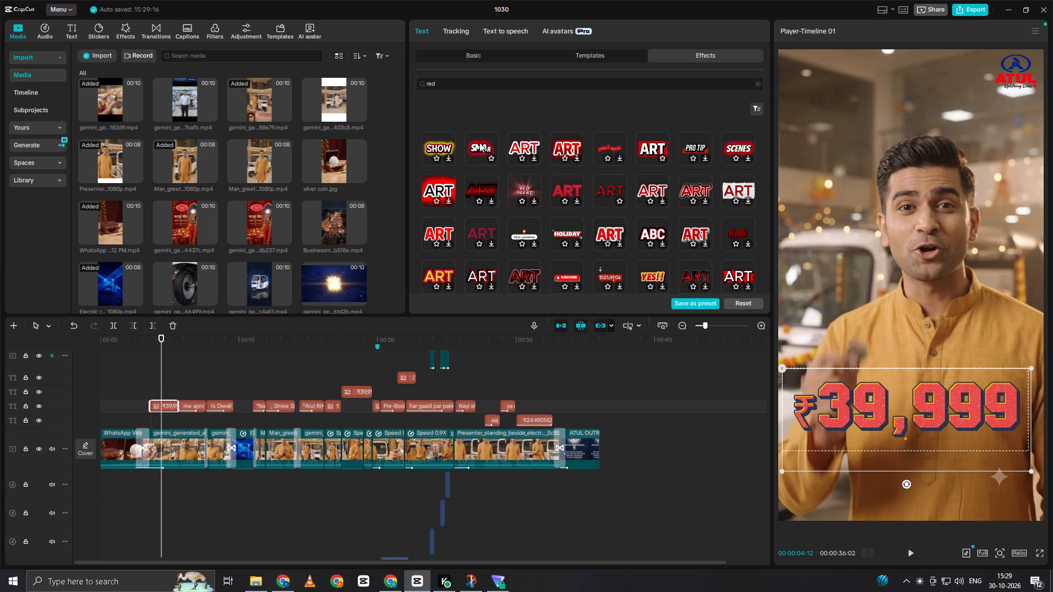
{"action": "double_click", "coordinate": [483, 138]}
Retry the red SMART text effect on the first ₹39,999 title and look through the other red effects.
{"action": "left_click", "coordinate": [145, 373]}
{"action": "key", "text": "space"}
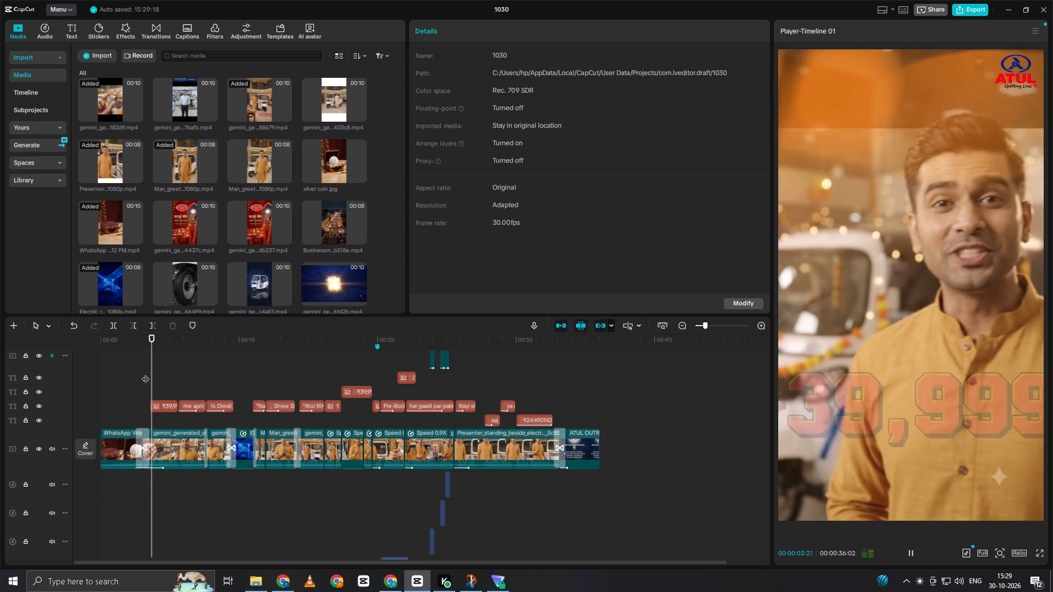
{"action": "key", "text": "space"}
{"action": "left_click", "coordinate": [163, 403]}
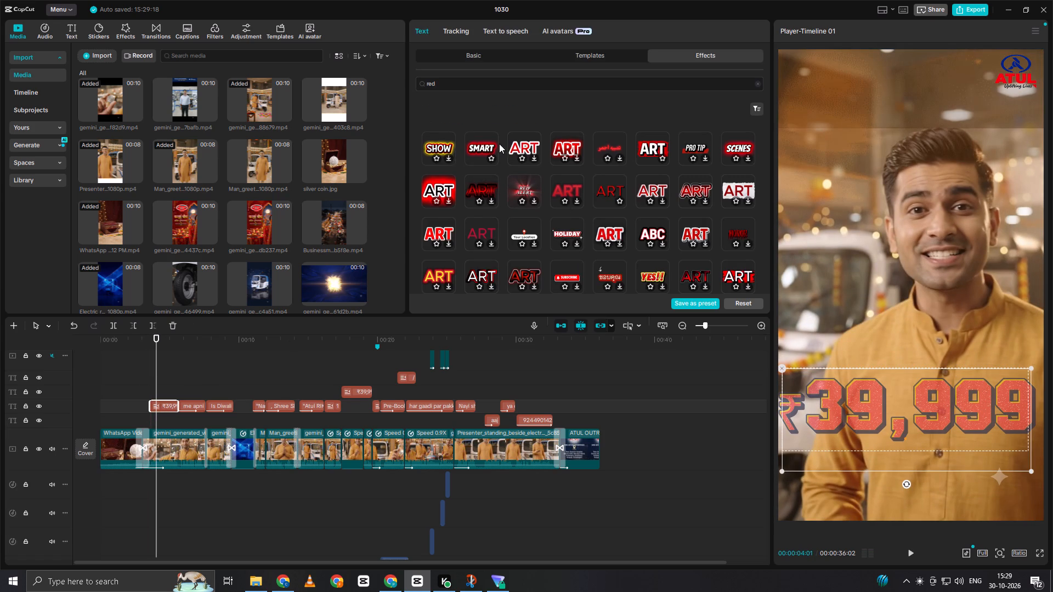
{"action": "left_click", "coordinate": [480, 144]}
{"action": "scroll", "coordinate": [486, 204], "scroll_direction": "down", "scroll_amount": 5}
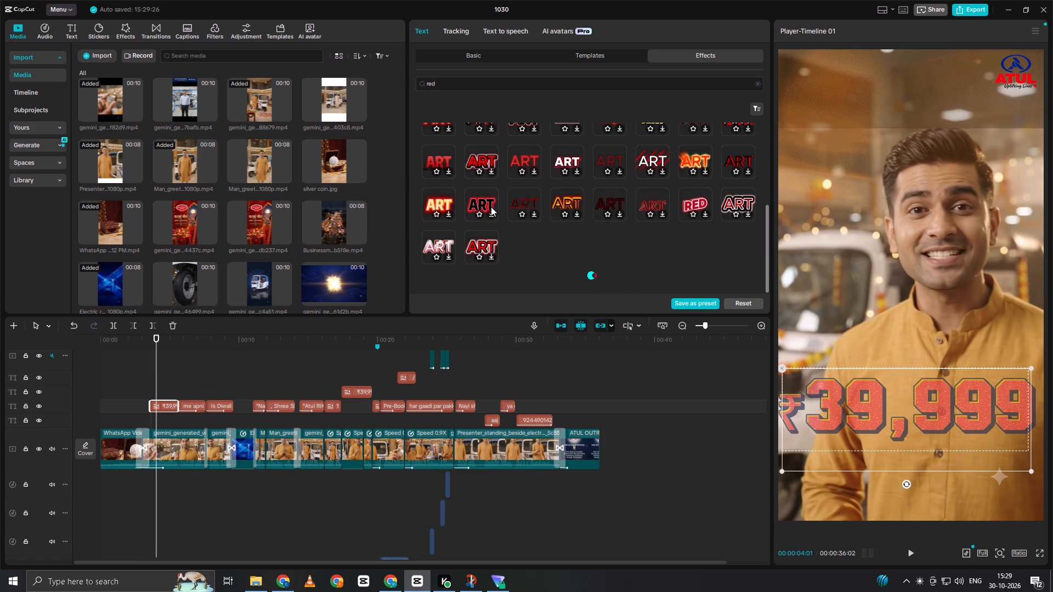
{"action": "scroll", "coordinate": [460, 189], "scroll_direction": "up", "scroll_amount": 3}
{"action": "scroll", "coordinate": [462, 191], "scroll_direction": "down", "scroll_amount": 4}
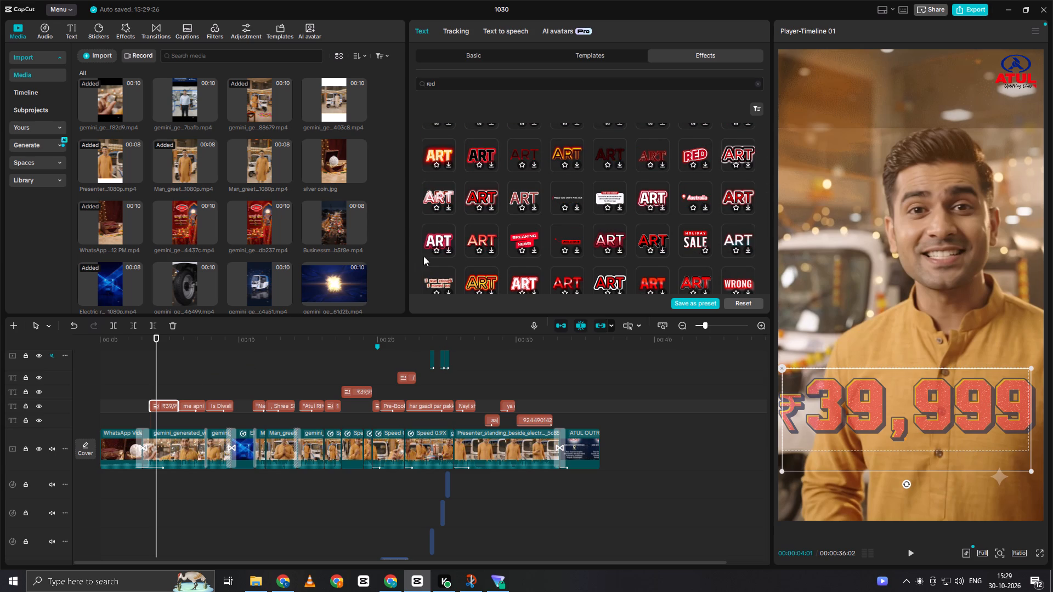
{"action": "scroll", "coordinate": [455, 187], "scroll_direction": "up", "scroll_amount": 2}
Copy the ₹39,999 text out of the first title and delete that title from the timeline.
{"action": "left_click", "coordinate": [457, 54]}
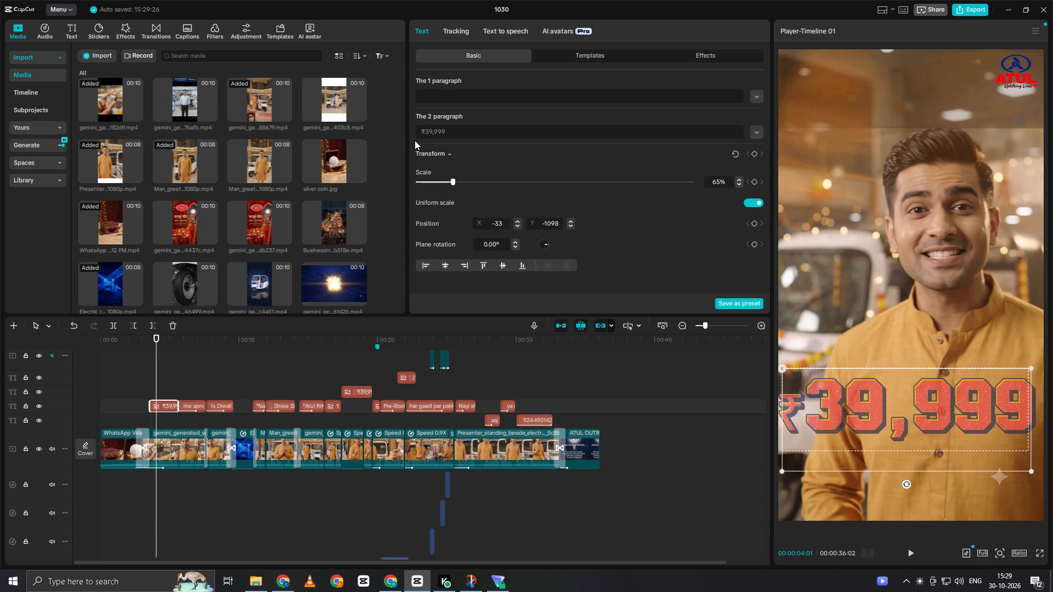
{"action": "left_click_drag", "start_coordinate": [417, 130], "coordinate": [480, 136]}
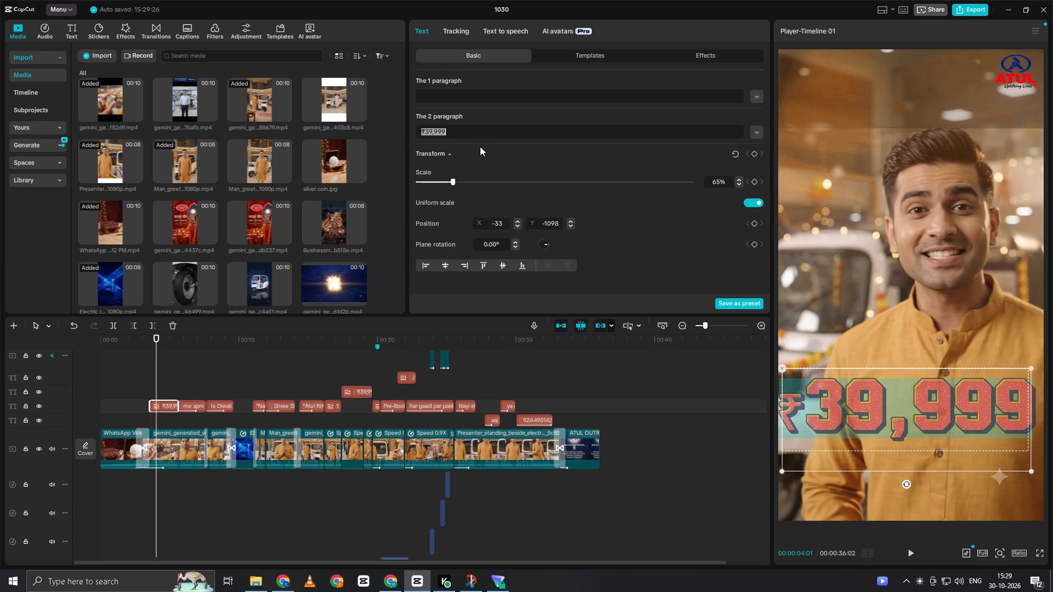
{"action": "key", "text": "ctrl+c"}
{"action": "key", "text": "BackSpace"}
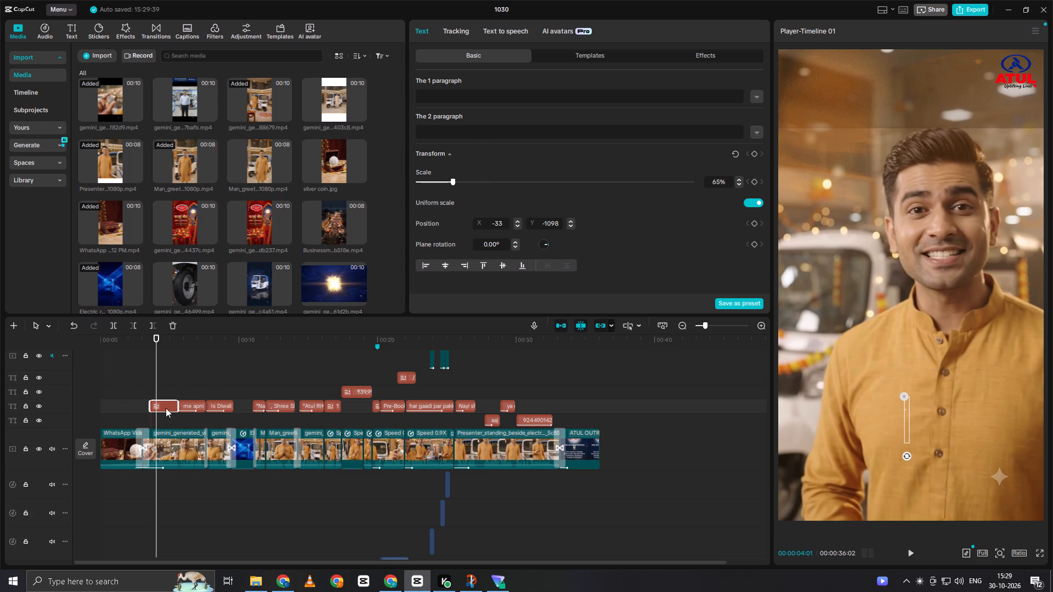
{"action": "key", "text": "BackSpace"}
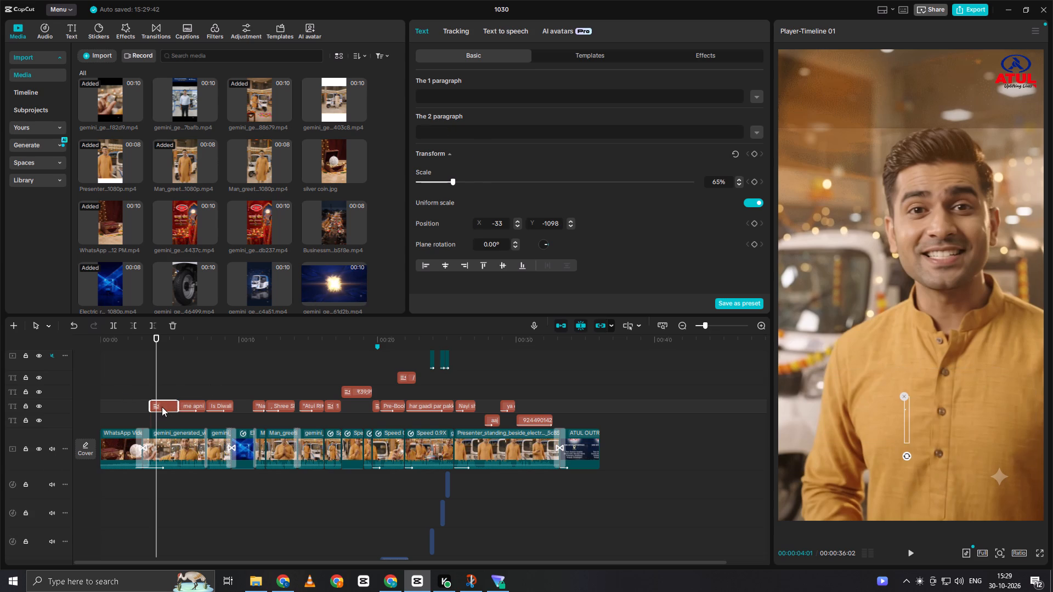
{"action": "left_click", "coordinate": [167, 384]}
{"action": "left_click", "coordinate": [157, 408]}
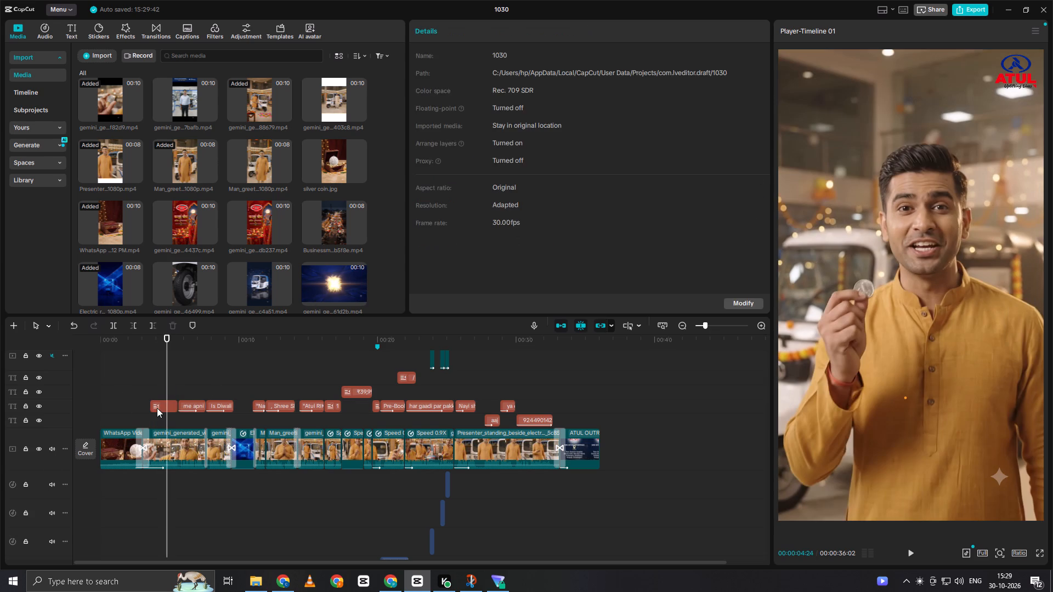
{"action": "key", "text": "BackSpace"}
Duplicate the "me apni khud ki Electric Auto?" caption into the emptied slot, starting at about 00:00:03:18.
{"action": "left_click", "coordinate": [158, 405]}
{"action": "left_click_drag", "start_coordinate": [158, 402], "coordinate": [147, 408]}
{"action": "left_click", "coordinate": [186, 402]}
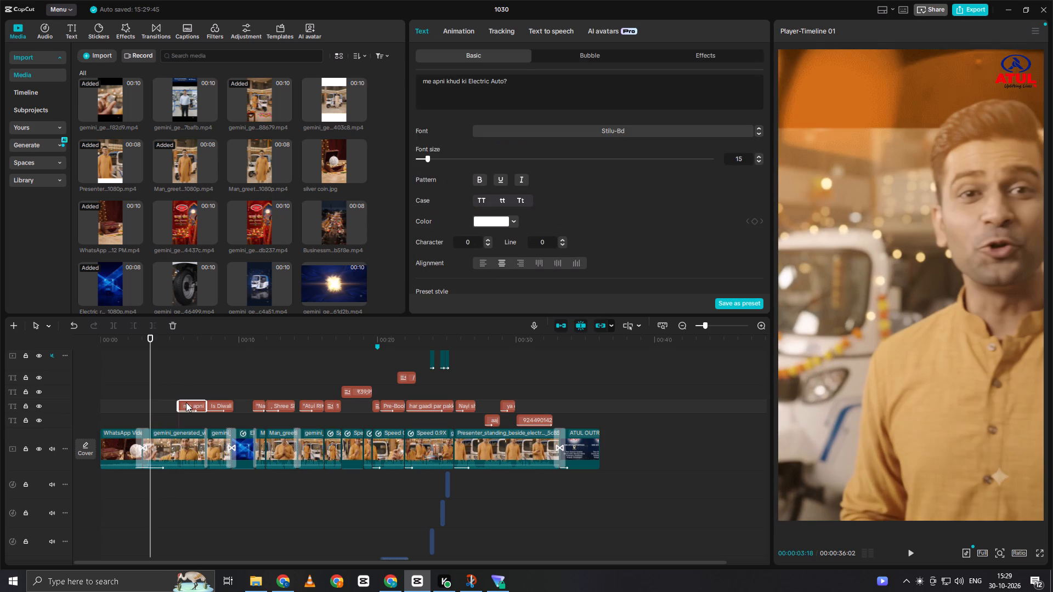
{"action": "left_click_drag", "start_coordinate": [186, 402], "coordinate": [151, 406], "text": "alt"}
{"action": "left_click_drag", "start_coordinate": [151, 406], "coordinate": [156, 402], "text": "alt"}
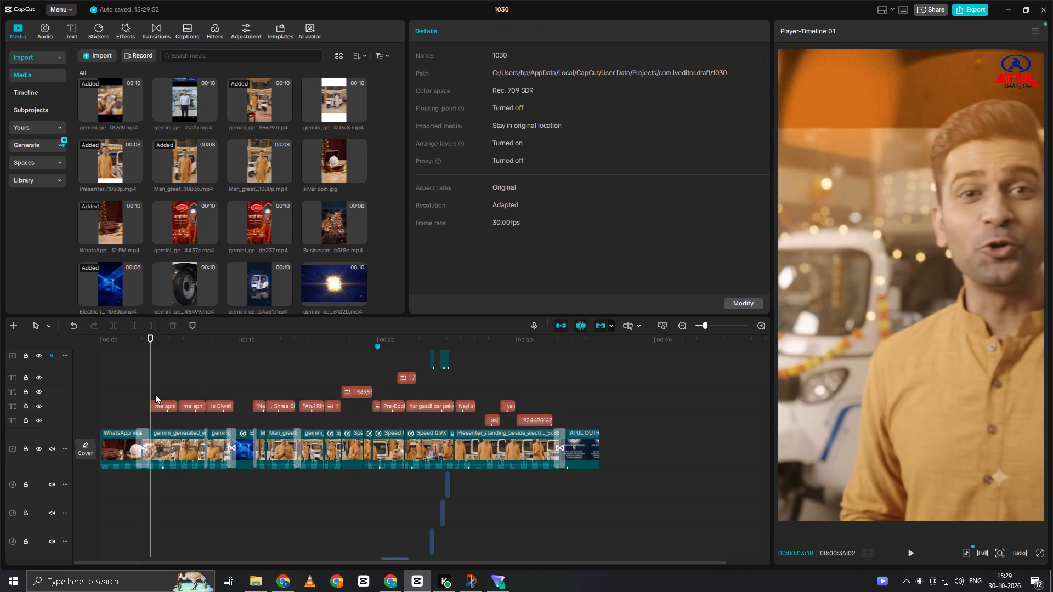
Replace the duplicated caption's text with the copied ₹39,999.
{"action": "left_click", "coordinate": [161, 400]}
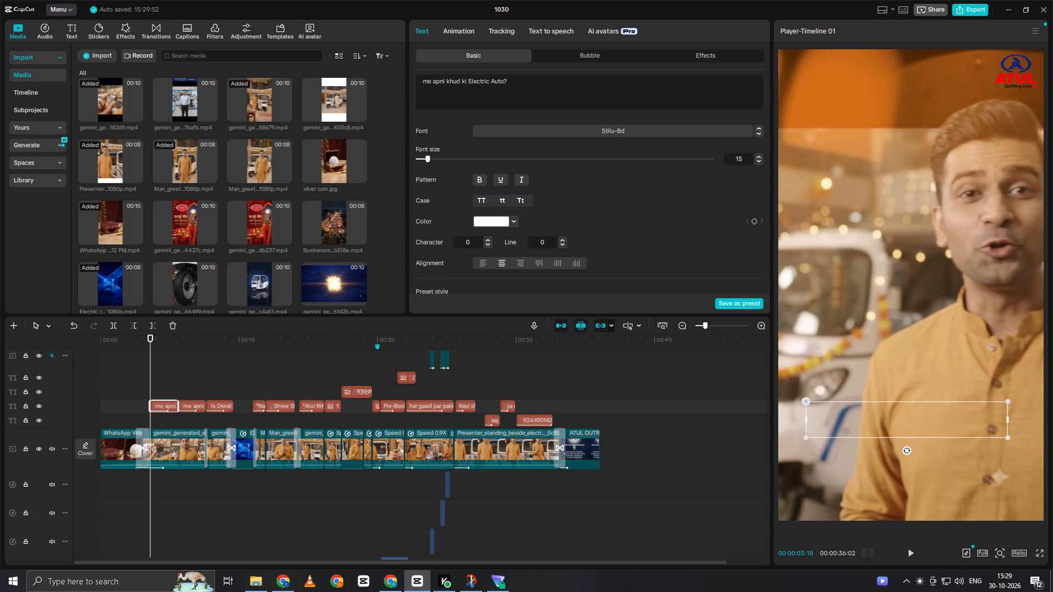
{"action": "left_click_drag", "start_coordinate": [416, 85], "coordinate": [621, 87]}
{"action": "left_click_drag", "start_coordinate": [423, 76], "coordinate": [552, 100]}
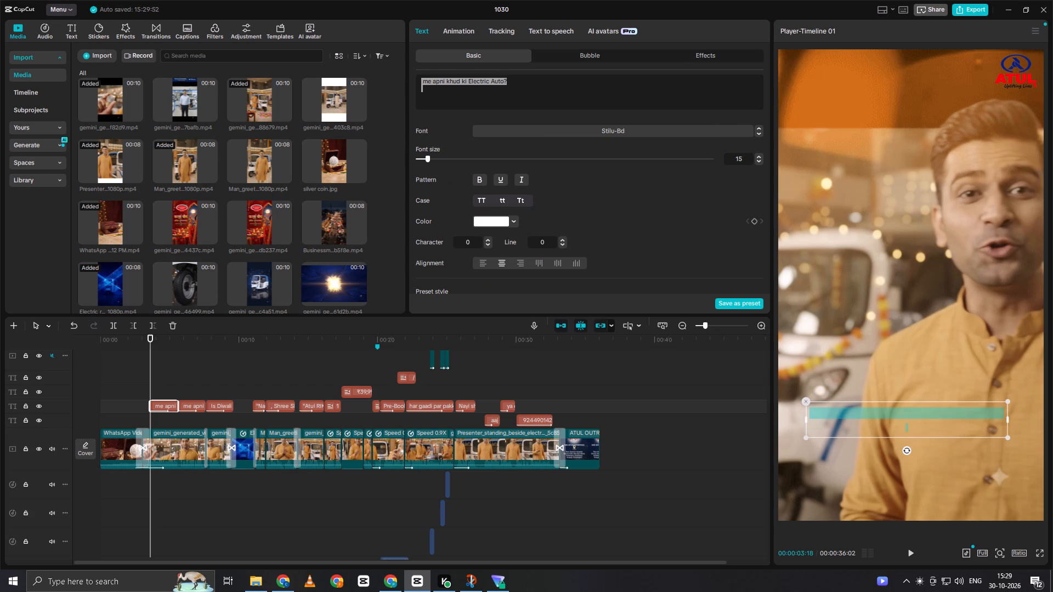
{"action": "key", "text": "ctrl+v"}
Search the text effects for "red" and apply the PRO TIP style to the new ₹39,999 title.
{"action": "left_click", "coordinate": [695, 47]}
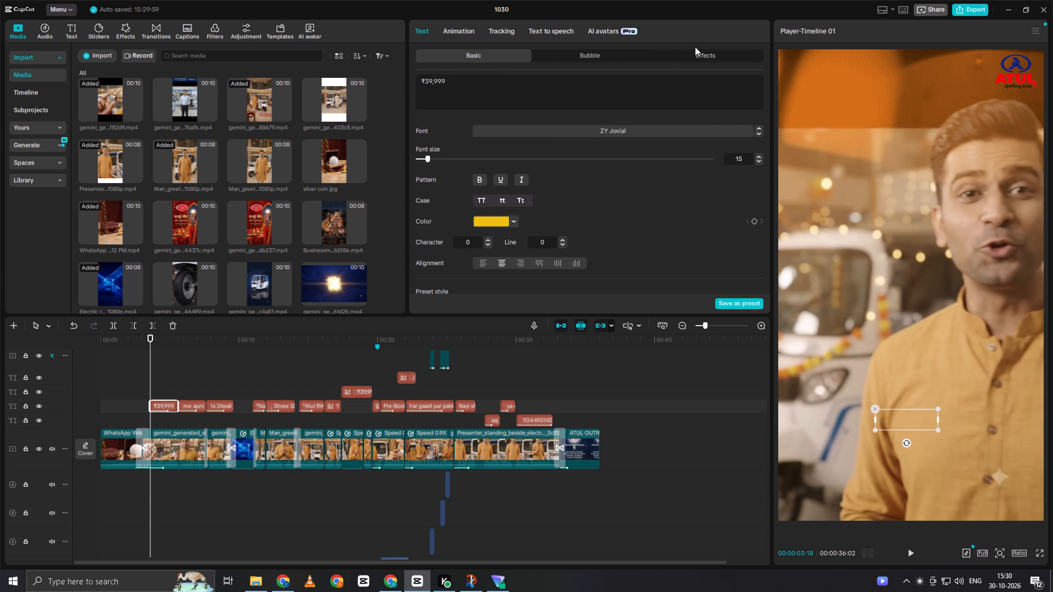
{"action": "left_click", "coordinate": [699, 57]}
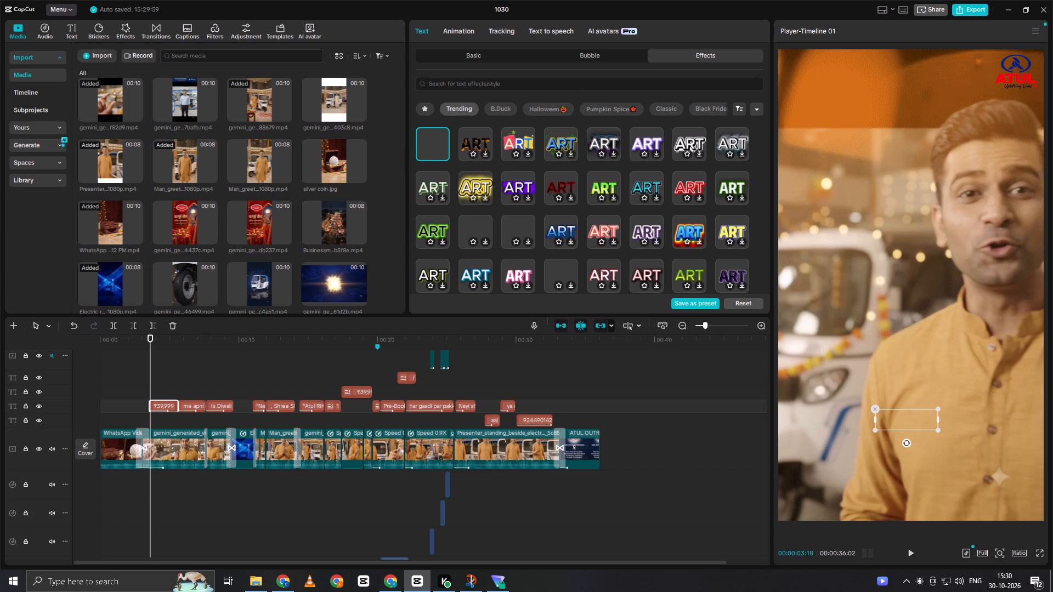
{"action": "left_click", "coordinate": [517, 82]}
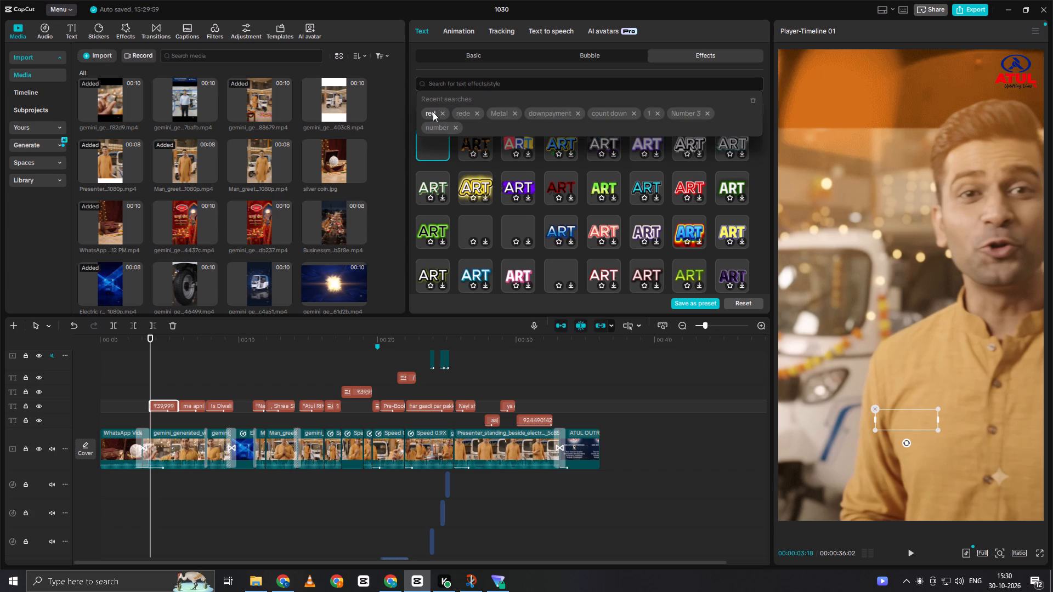
{"action": "left_click", "coordinate": [433, 112]}
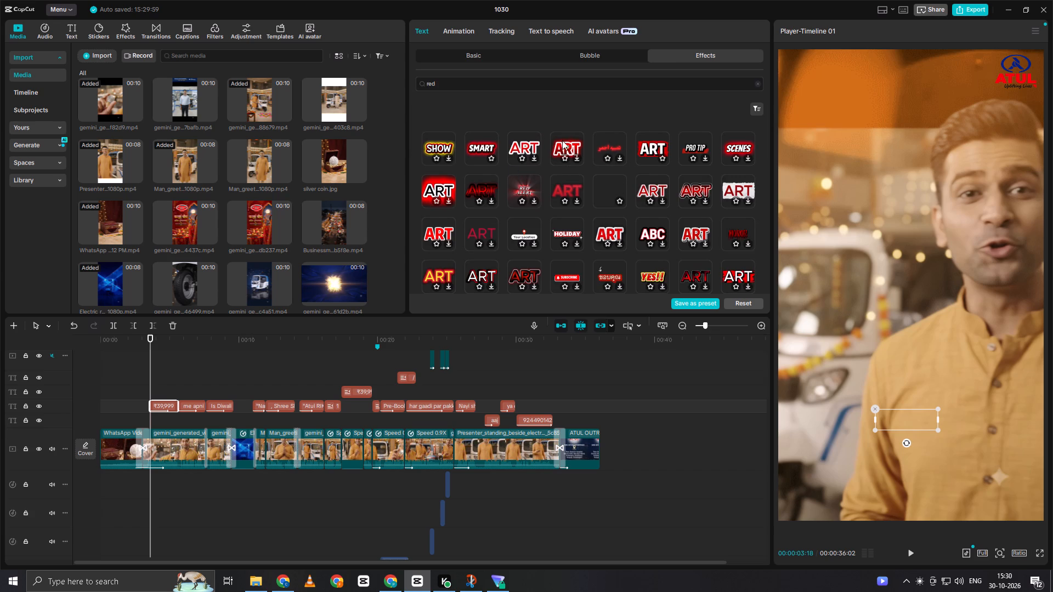
{"action": "left_click", "coordinate": [700, 141]}
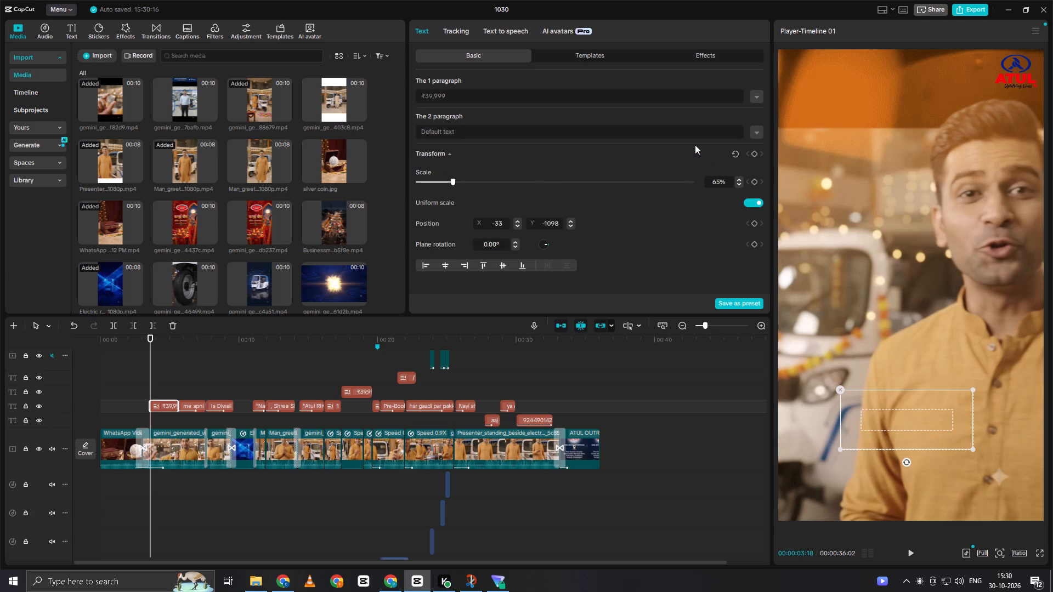
Play back the opening section to check the restyled ₹39,999 title's look and timing.
{"action": "key", "text": "space"}
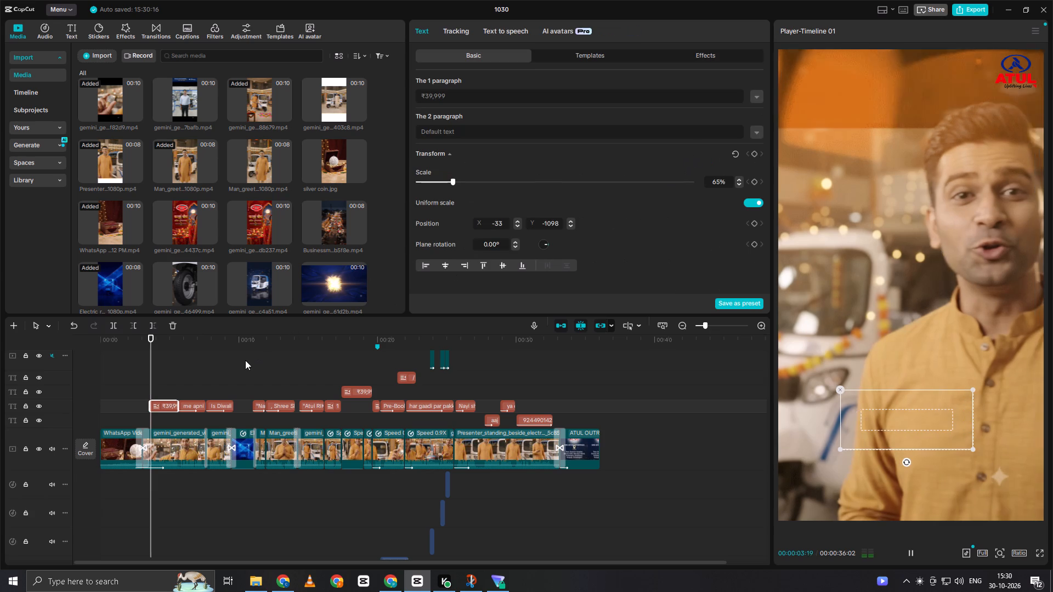
{"action": "key", "text": "space"}
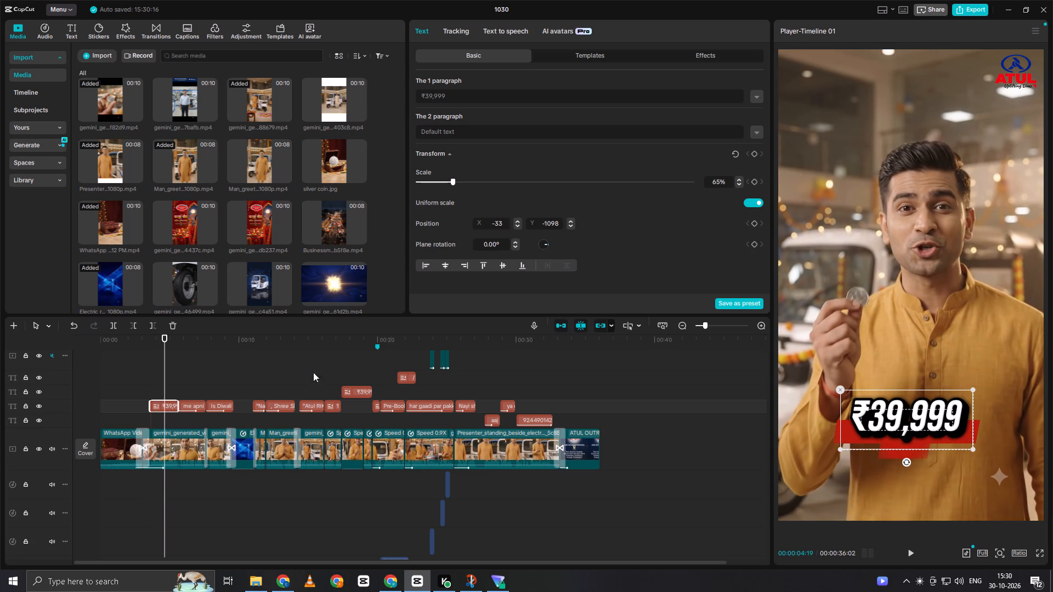
{"action": "key", "text": "space"}
{"action": "key", "text": "space"}
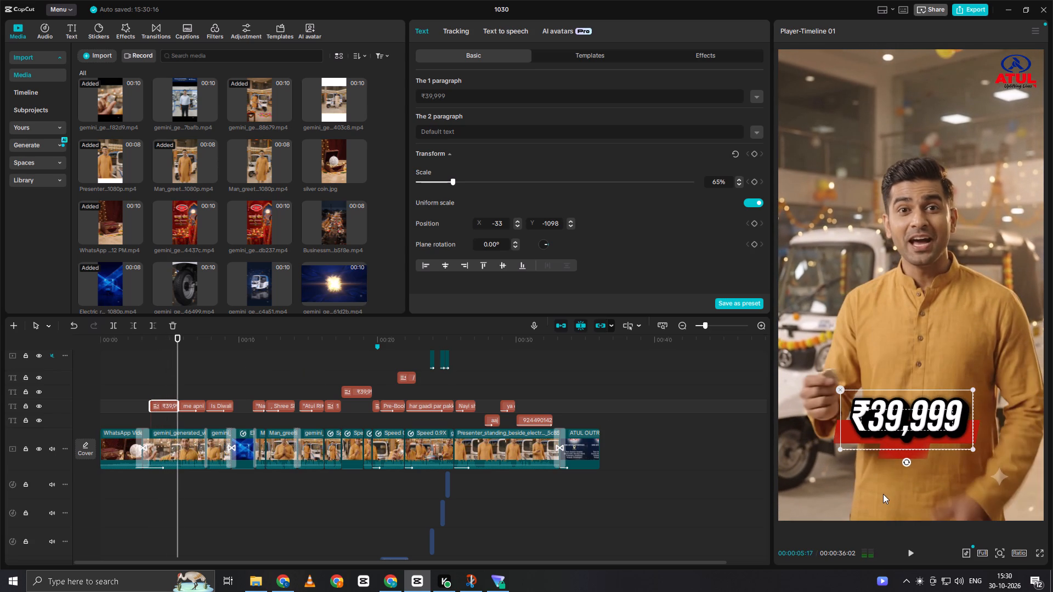
{"action": "left_click", "coordinate": [132, 373]}
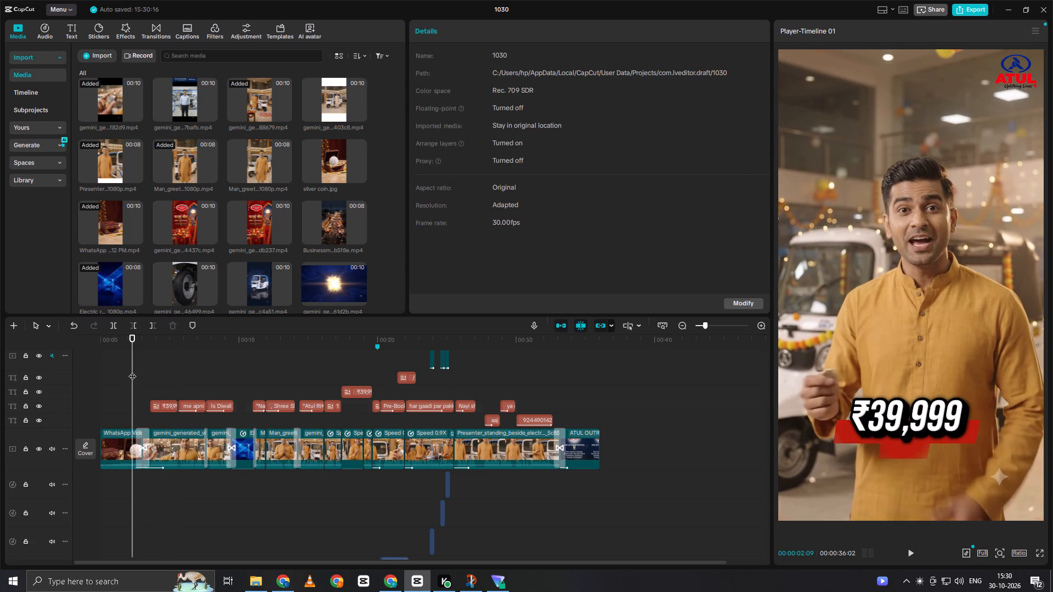
{"action": "key", "text": "space"}
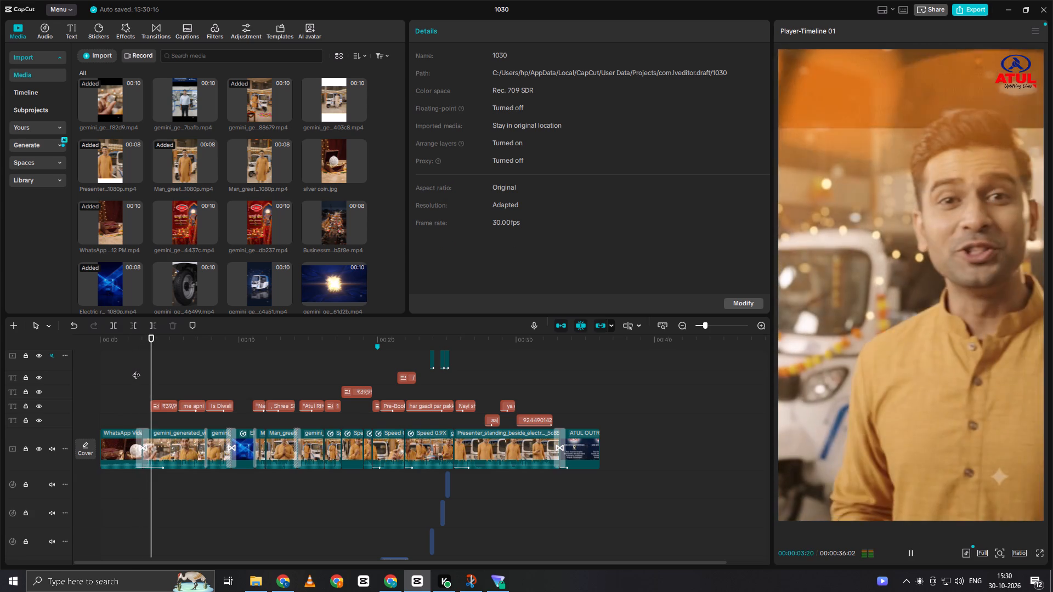
{"action": "key", "text": "space"}
Move the restyled ₹39,999 title slightly earlier on its track, starting at about 3 seconds.
{"action": "left_click", "coordinate": [159, 399]}
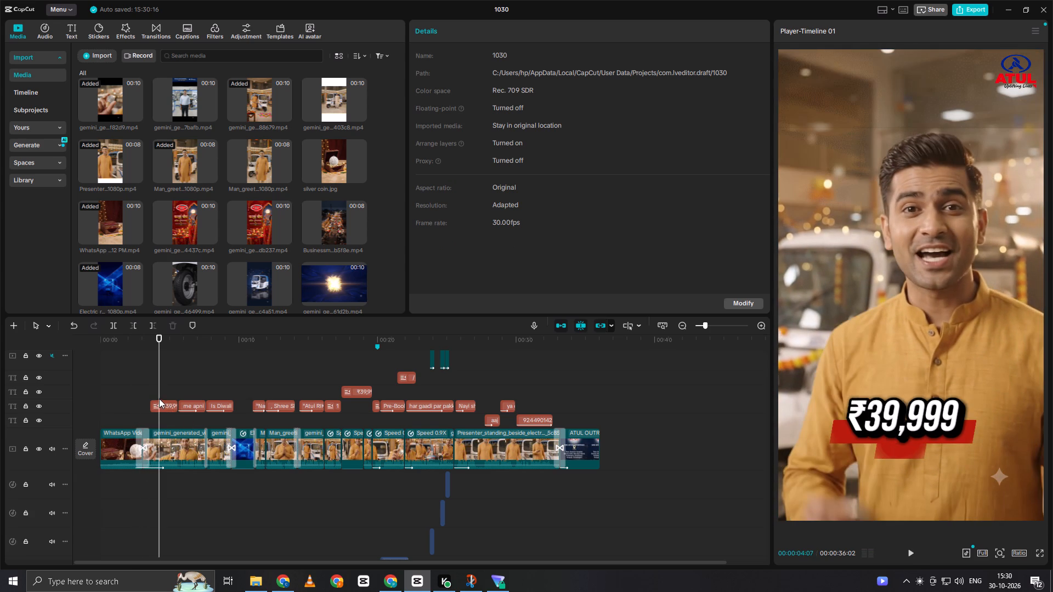
{"action": "left_click", "coordinate": [162, 403]}
{"action": "left_click_drag", "start_coordinate": [162, 403], "coordinate": [155, 407]}
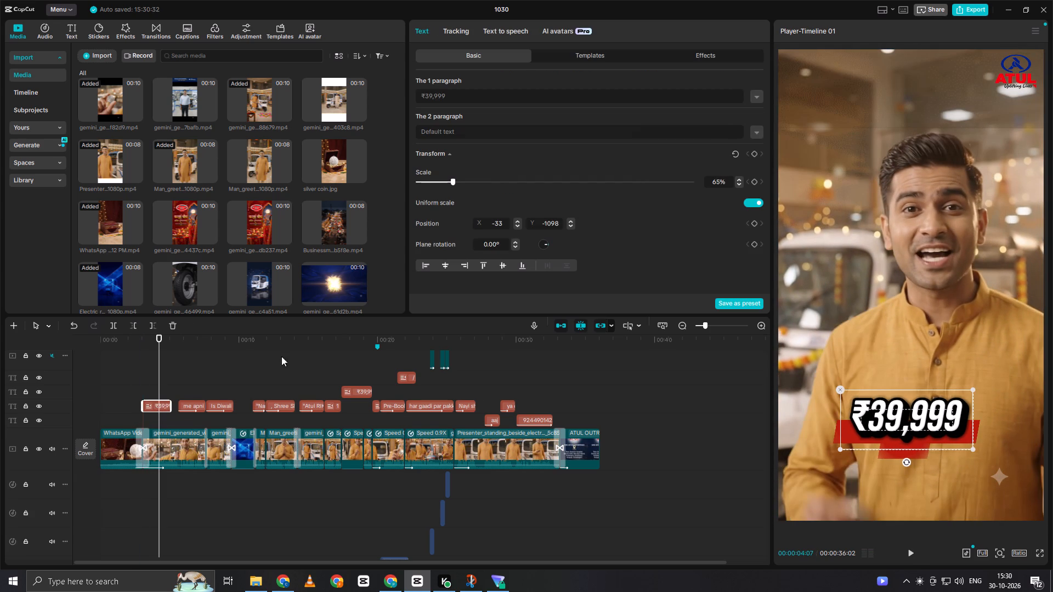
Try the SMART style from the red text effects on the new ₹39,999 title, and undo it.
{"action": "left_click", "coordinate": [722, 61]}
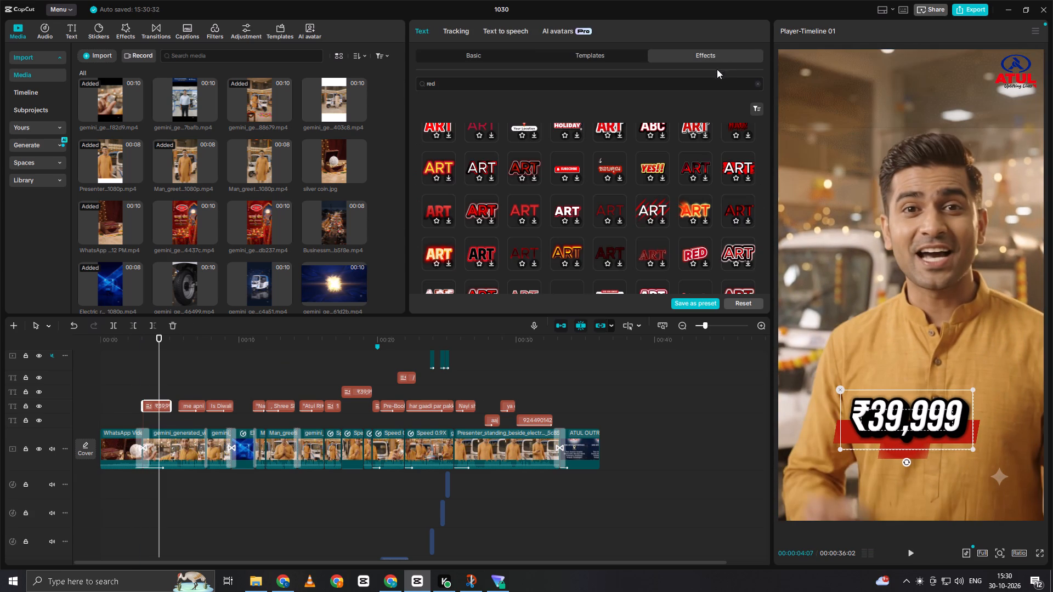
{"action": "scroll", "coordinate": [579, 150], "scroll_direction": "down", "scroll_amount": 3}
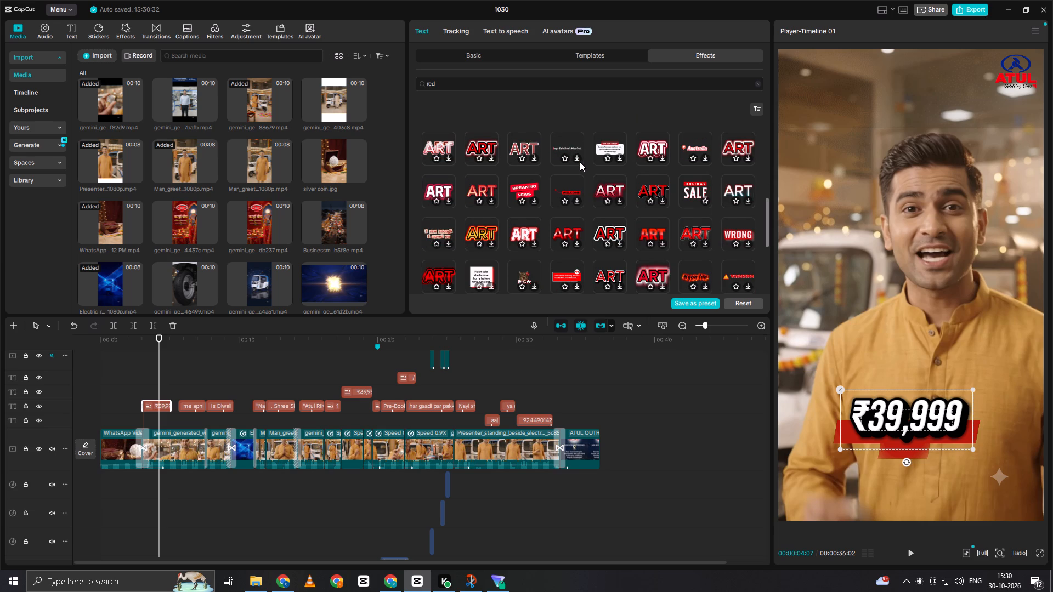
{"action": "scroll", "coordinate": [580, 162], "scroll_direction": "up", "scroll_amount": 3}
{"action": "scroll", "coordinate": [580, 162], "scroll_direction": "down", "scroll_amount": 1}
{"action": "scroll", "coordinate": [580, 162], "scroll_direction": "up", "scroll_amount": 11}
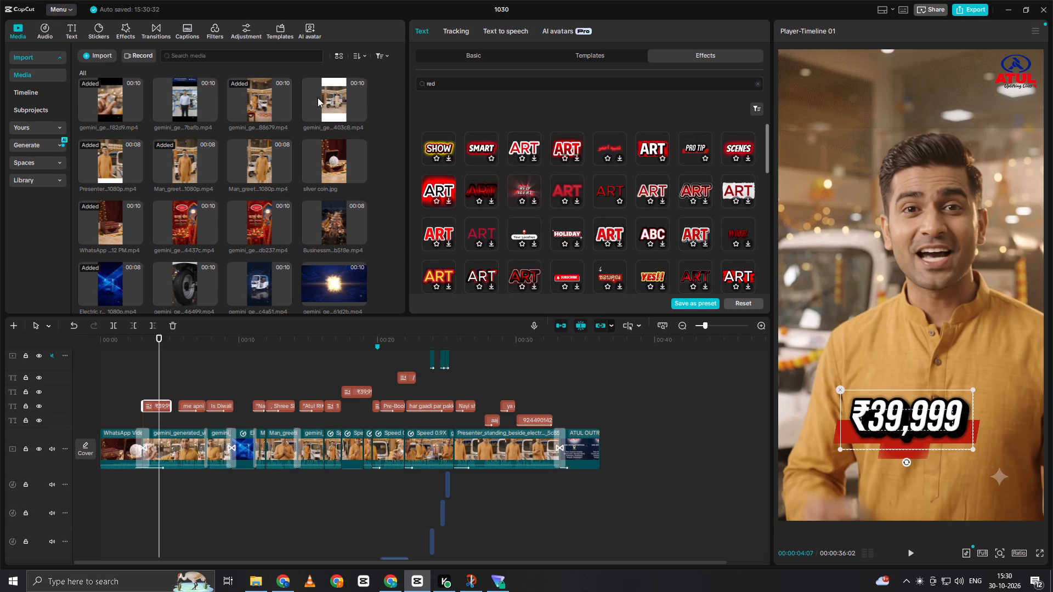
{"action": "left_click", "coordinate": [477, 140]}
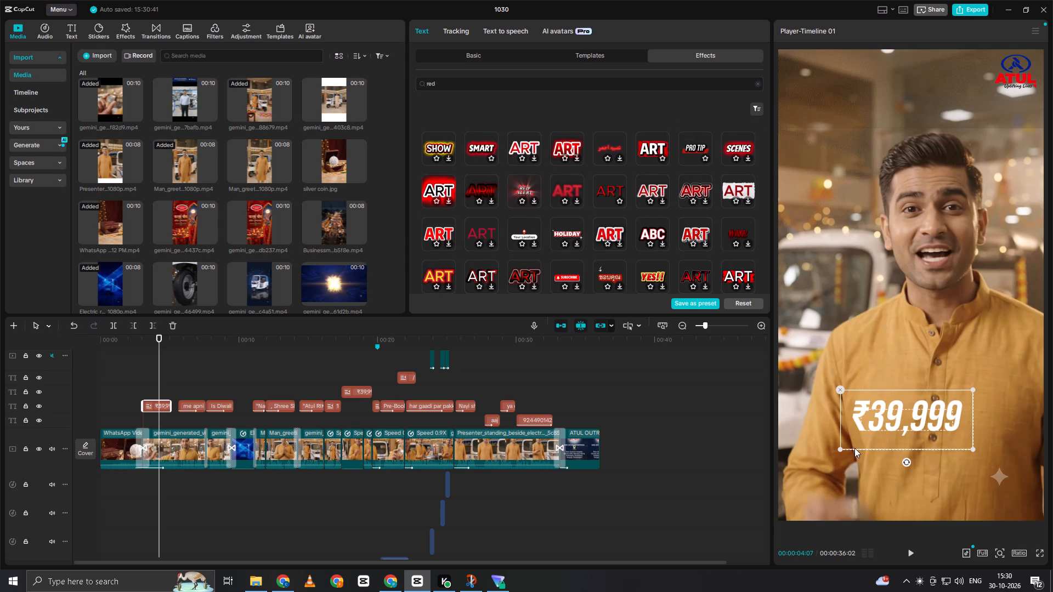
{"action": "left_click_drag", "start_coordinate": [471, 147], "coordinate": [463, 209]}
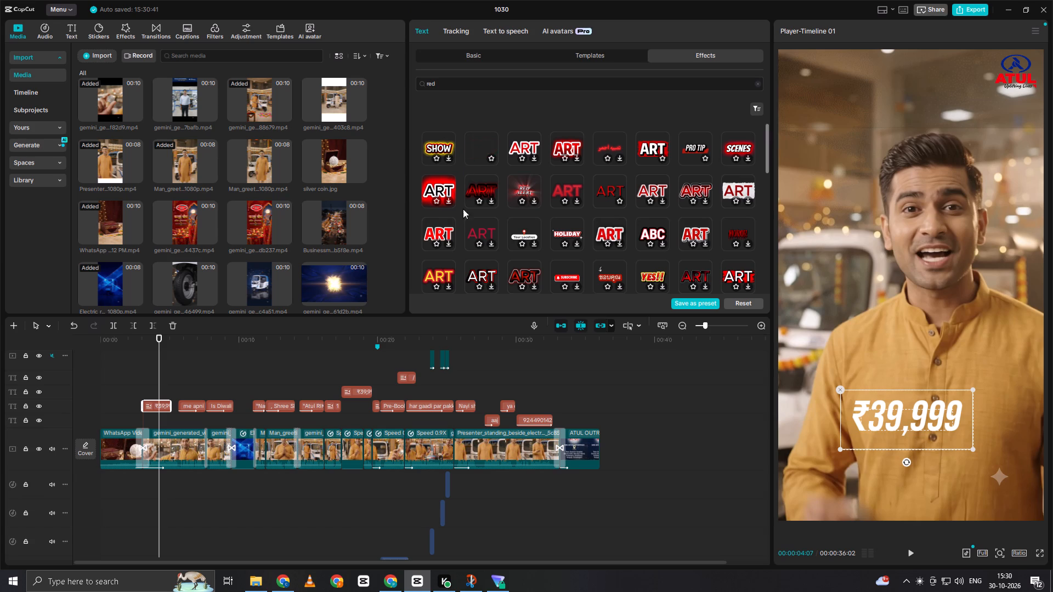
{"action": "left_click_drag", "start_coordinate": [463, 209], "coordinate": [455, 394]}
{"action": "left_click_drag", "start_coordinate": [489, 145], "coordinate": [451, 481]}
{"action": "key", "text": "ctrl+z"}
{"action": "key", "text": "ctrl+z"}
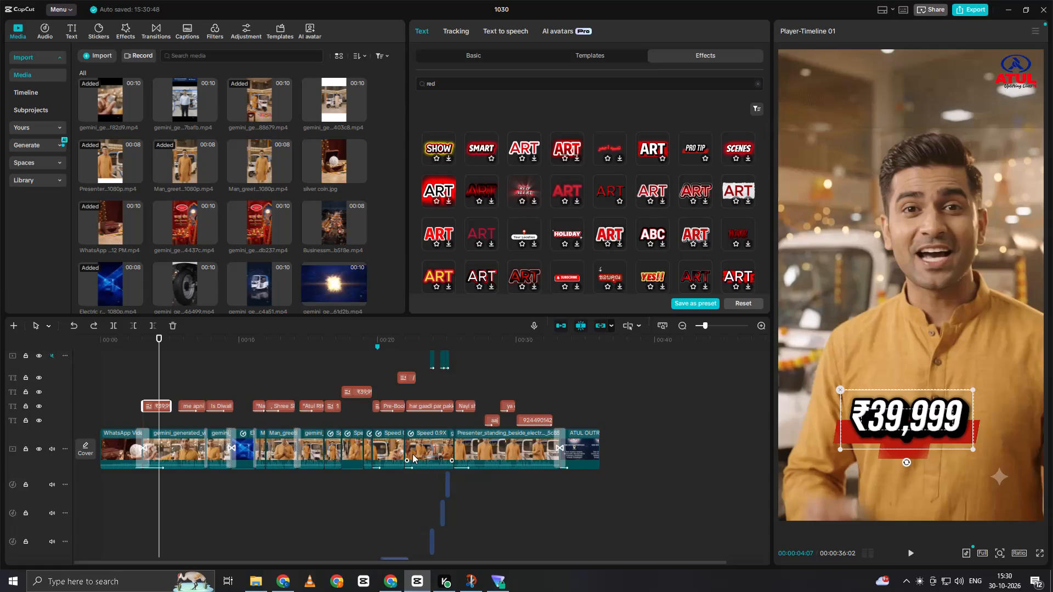
Undo the ₹39,999 title's move to about 3 seconds and its PRO TIP style.
{"action": "key", "text": "ctrl+z"}
{"action": "key", "text": "ctrl+z"}
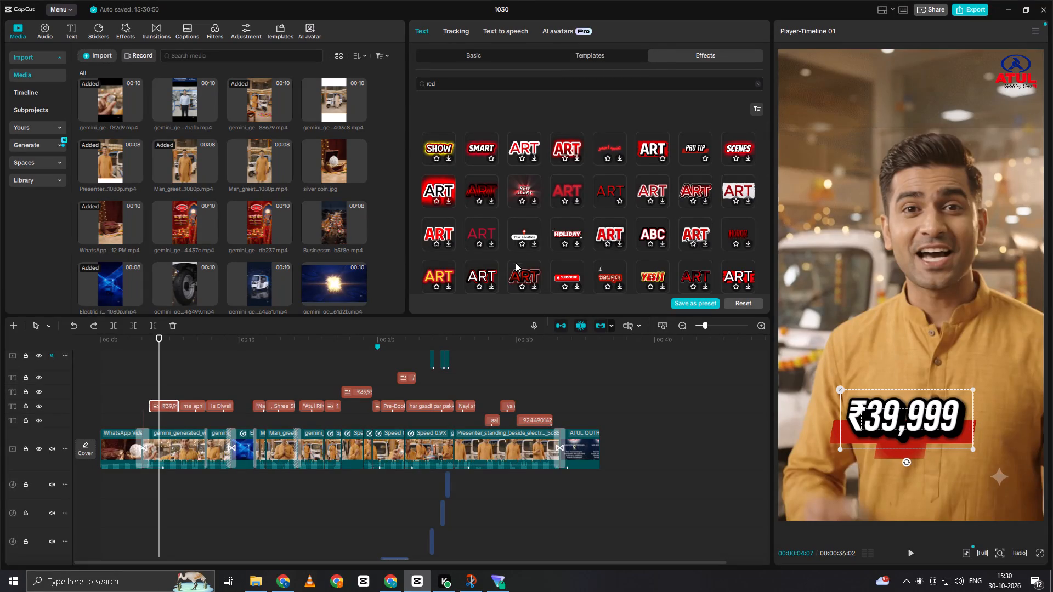
{"action": "key", "text": "ctrl+z"}
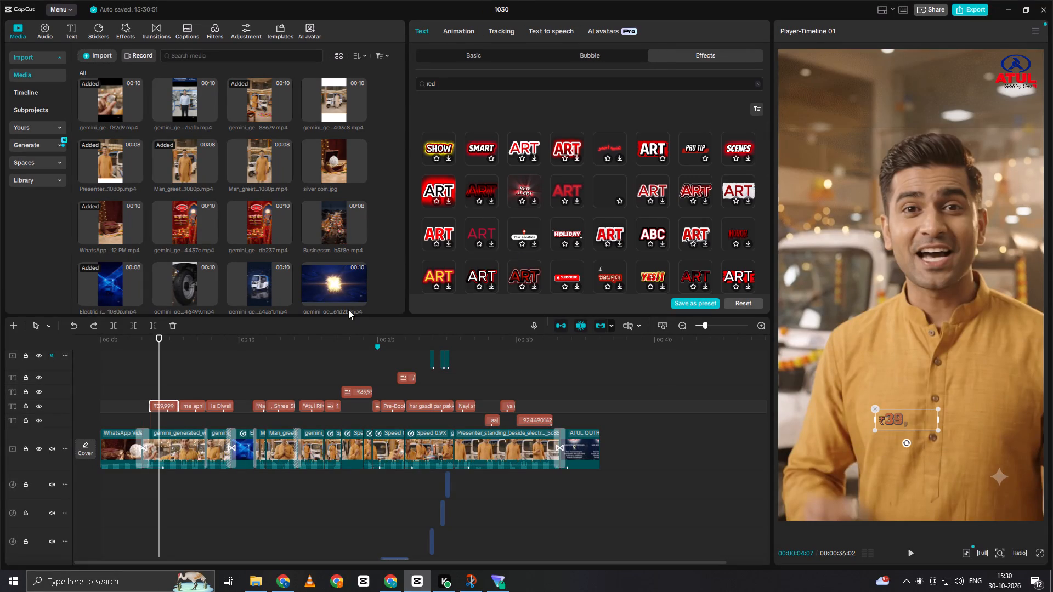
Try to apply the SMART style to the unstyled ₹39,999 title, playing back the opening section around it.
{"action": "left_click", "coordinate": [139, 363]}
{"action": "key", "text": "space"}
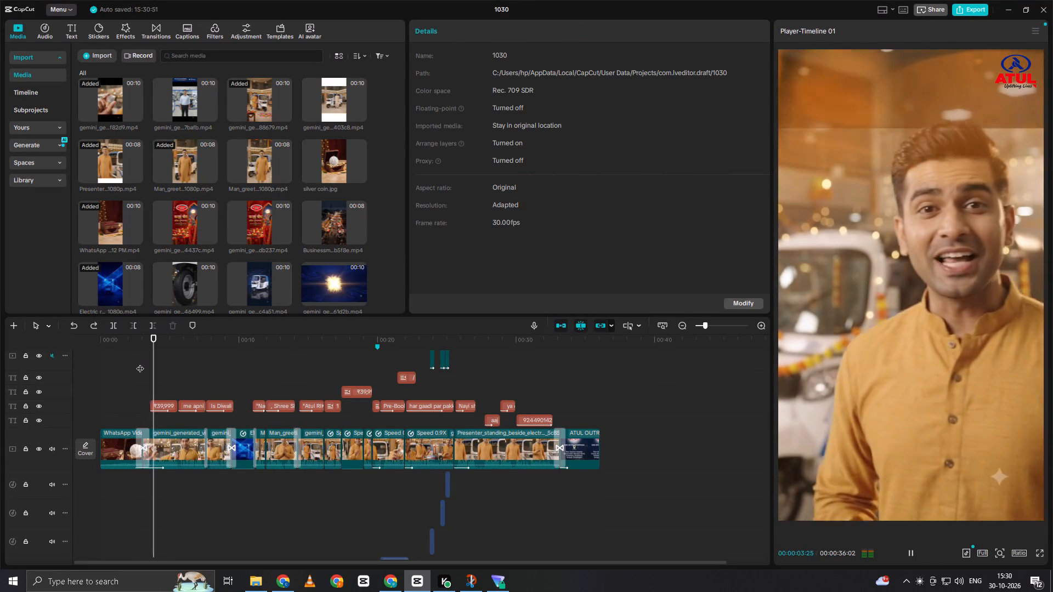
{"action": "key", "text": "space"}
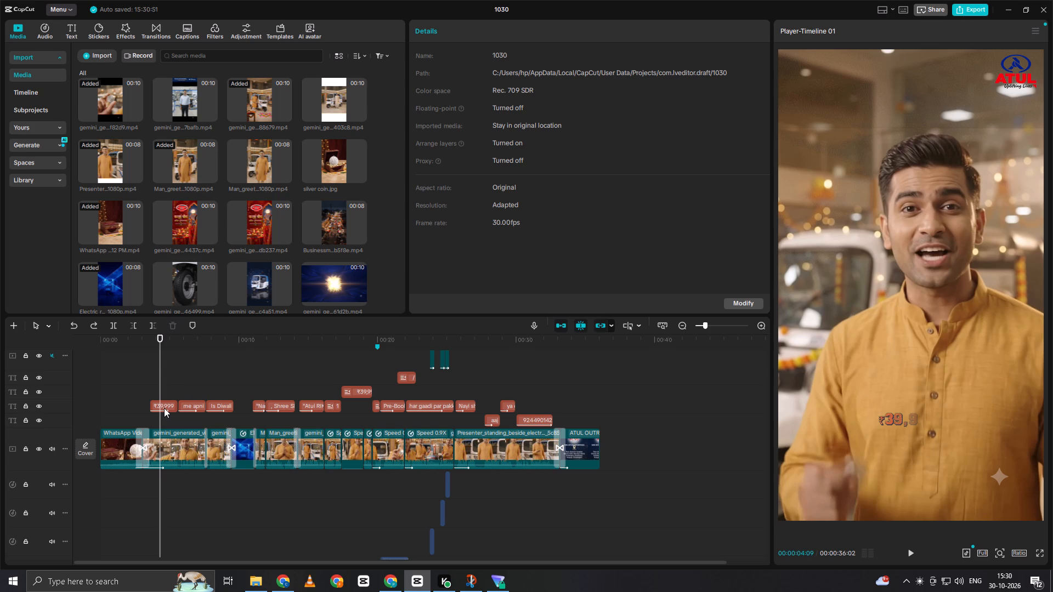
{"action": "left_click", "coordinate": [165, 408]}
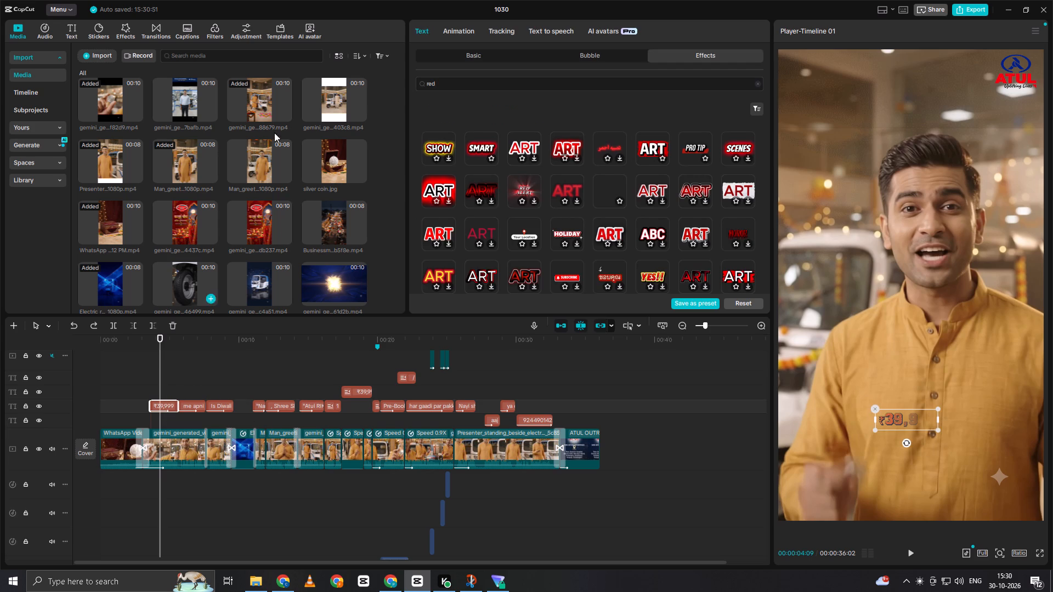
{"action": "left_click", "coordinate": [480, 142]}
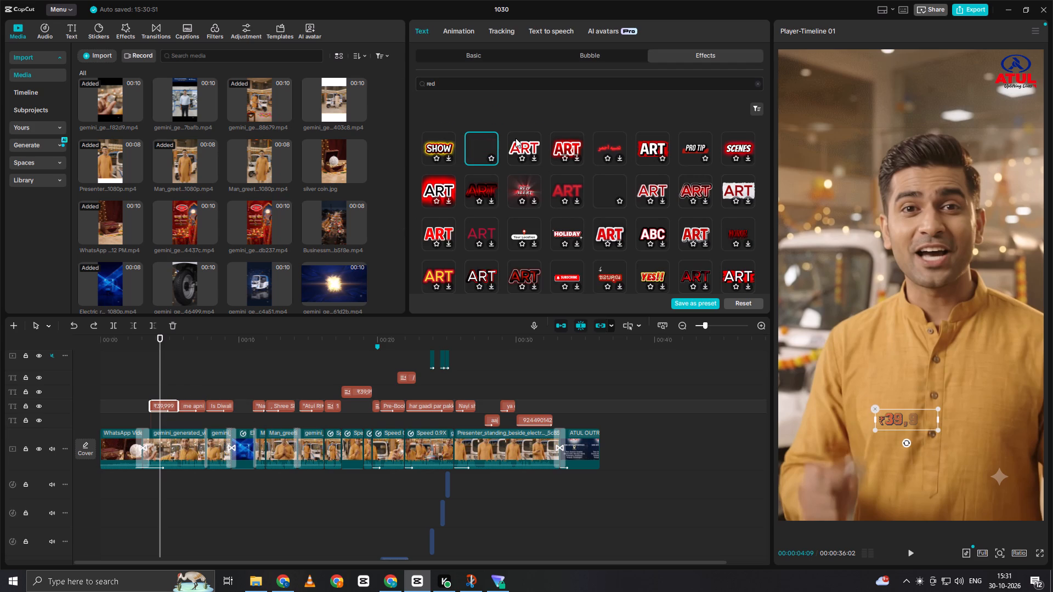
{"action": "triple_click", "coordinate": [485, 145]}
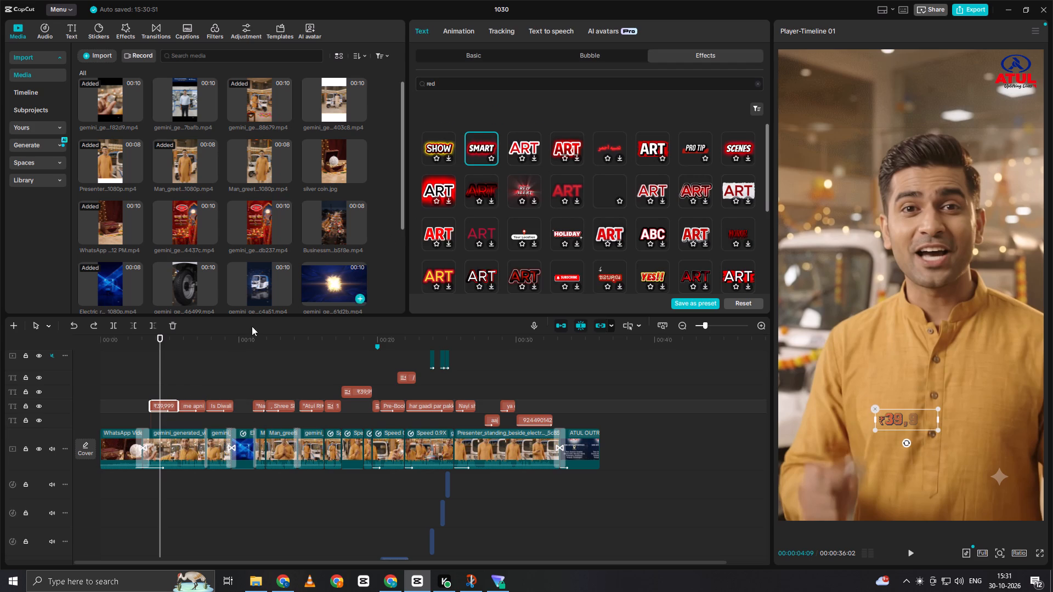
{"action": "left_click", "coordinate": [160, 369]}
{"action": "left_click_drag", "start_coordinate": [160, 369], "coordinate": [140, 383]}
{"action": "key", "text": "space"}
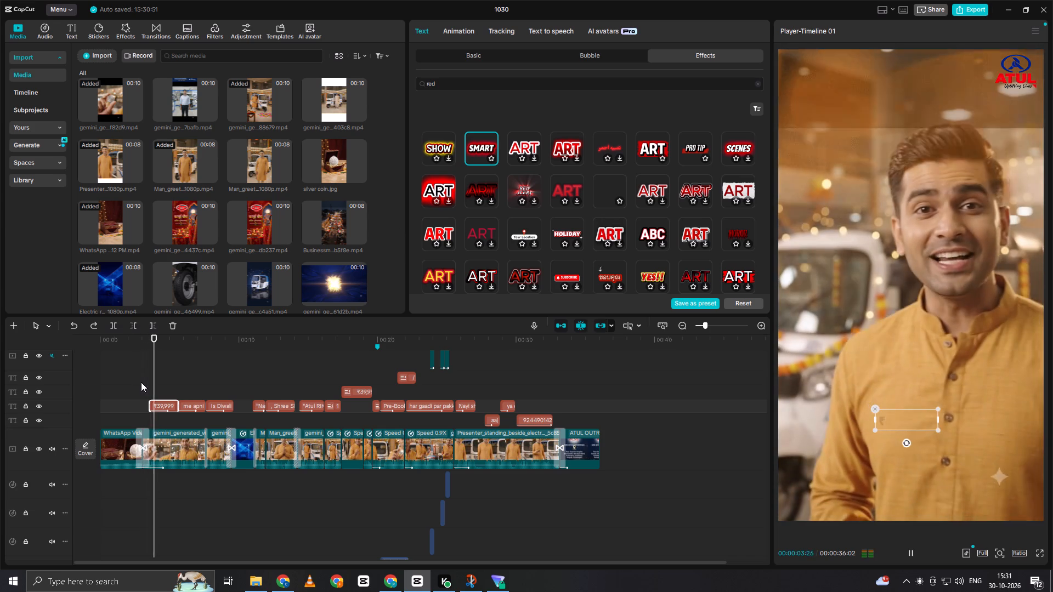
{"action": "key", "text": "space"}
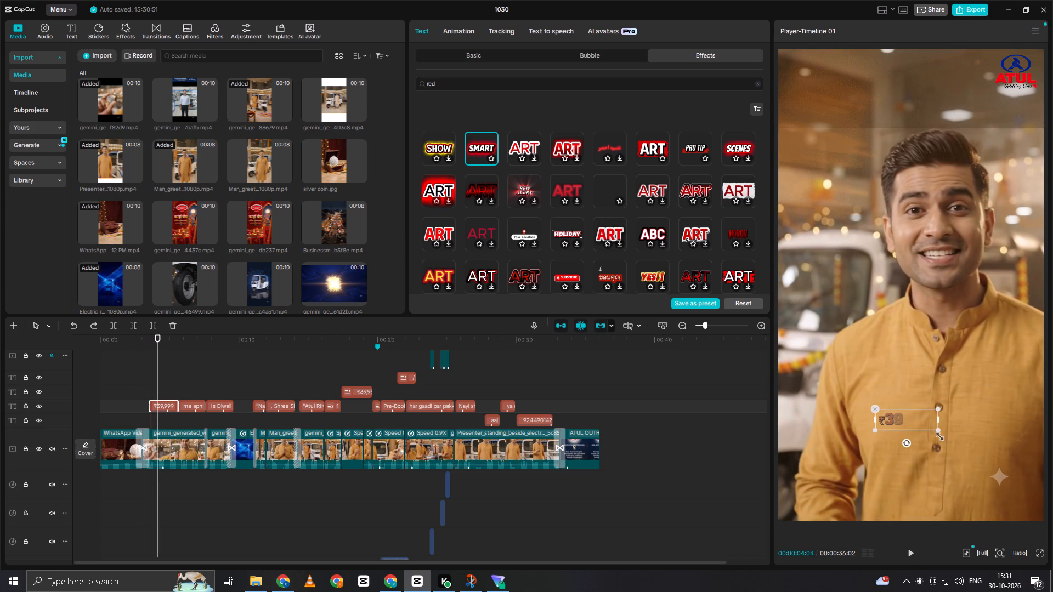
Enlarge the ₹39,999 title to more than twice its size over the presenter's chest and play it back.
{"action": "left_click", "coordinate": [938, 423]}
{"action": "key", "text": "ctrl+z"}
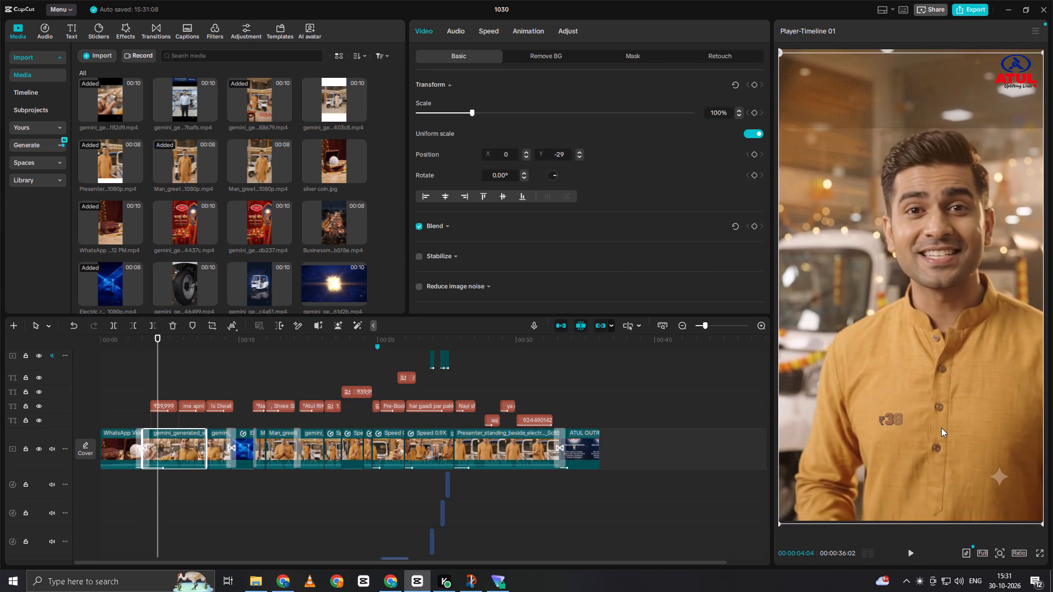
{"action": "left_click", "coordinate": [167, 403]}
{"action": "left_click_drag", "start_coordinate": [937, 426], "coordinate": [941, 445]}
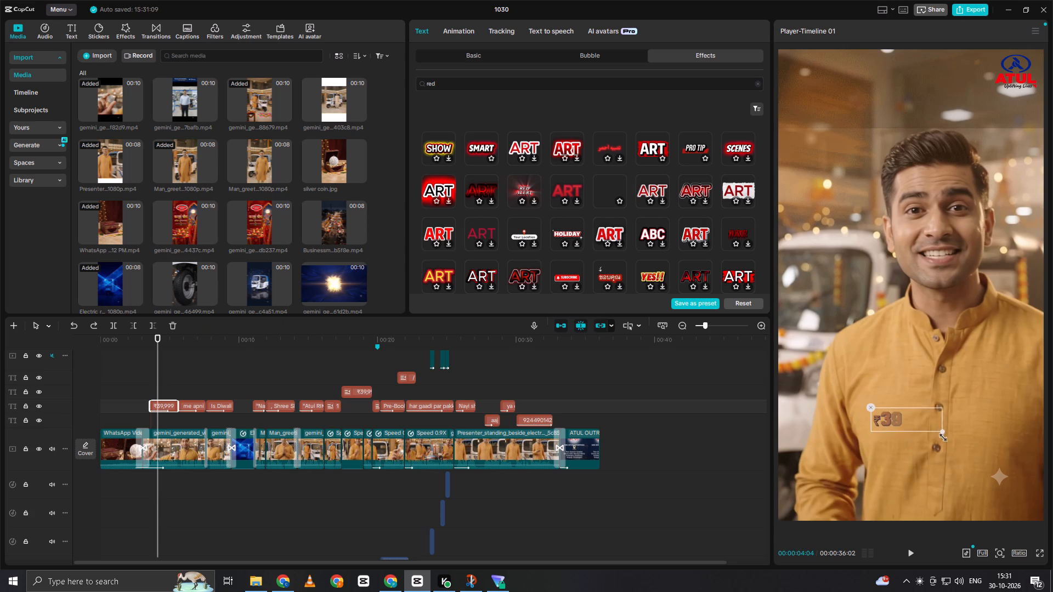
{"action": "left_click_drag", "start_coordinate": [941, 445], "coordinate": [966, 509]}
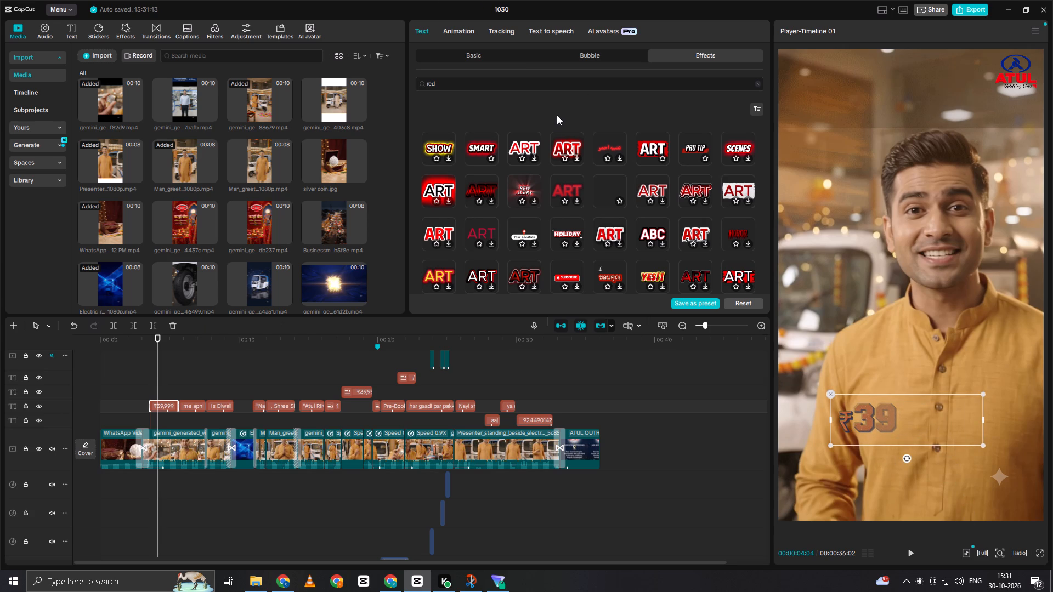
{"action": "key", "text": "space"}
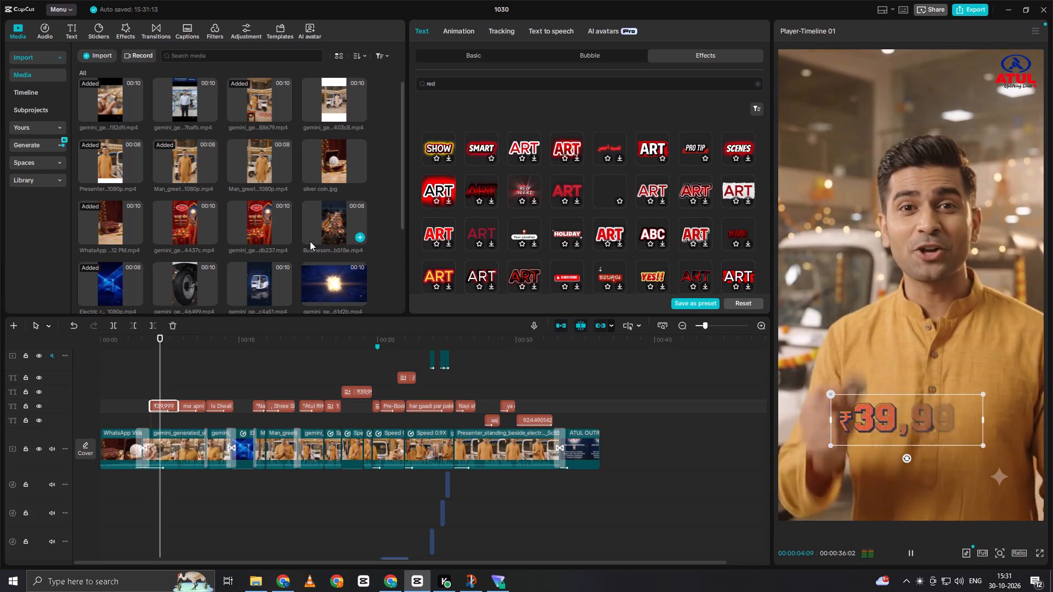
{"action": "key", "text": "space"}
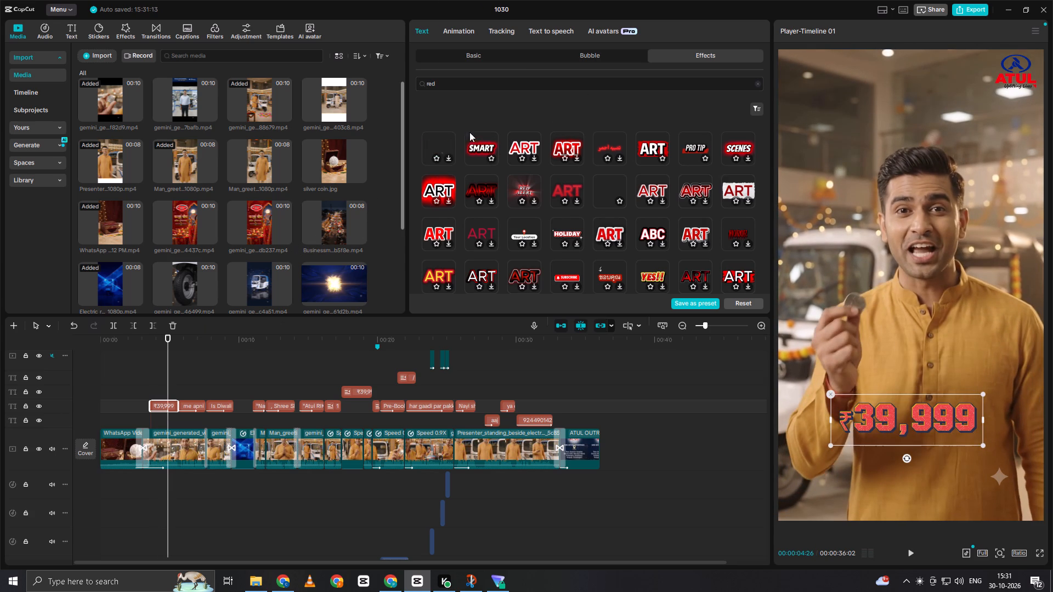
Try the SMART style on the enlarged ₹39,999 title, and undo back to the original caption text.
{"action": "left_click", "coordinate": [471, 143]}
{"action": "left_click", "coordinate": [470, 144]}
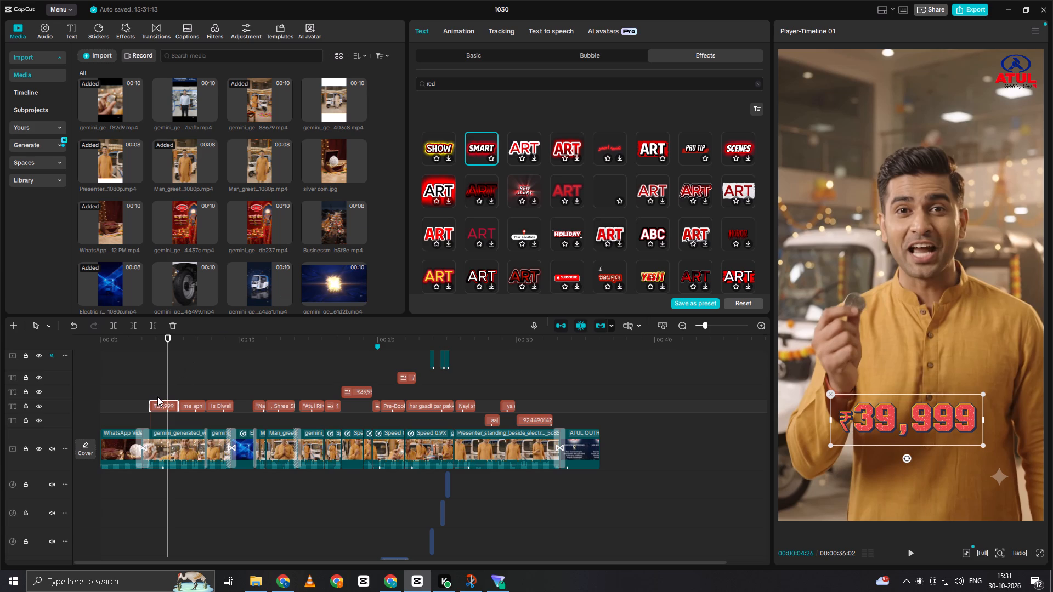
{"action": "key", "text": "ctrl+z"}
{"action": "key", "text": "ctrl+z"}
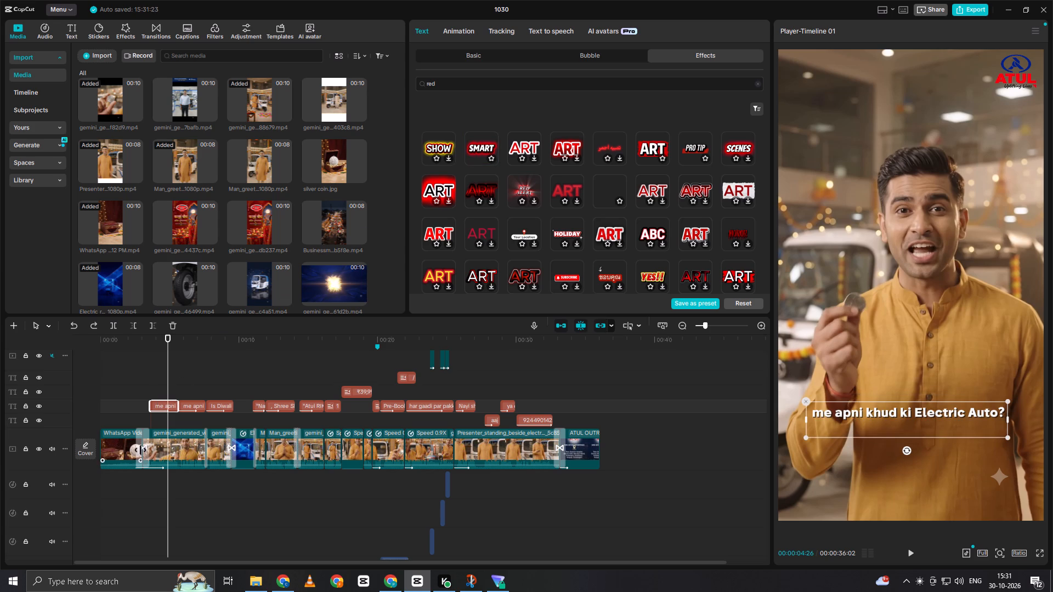
Replace the text of the first "me apni khud ki Electric Auto?" caption with ₹39,999.
{"action": "left_click", "coordinate": [502, 58]}
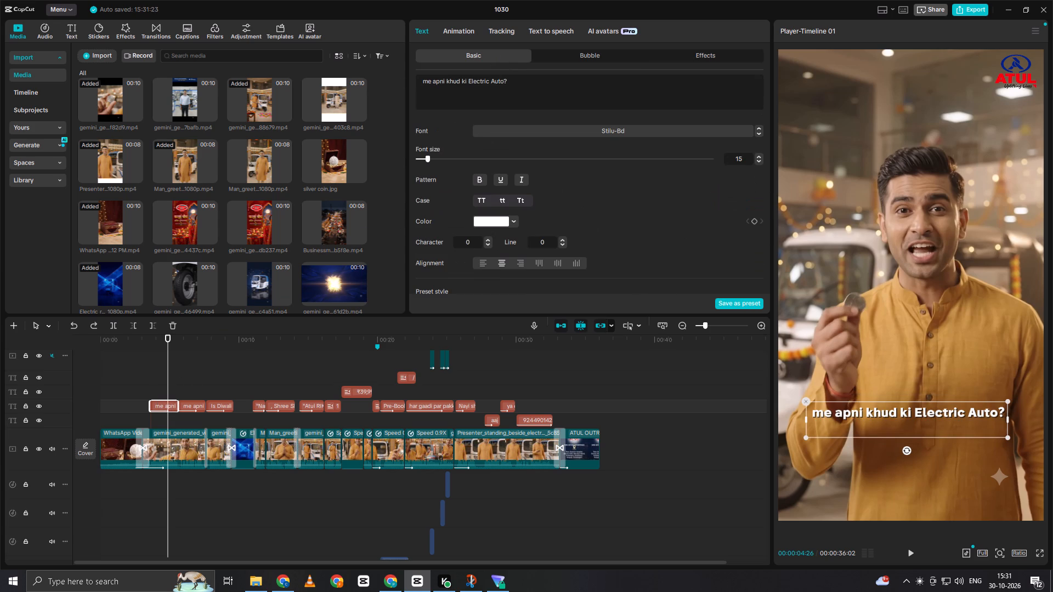
{"action": "left_click_drag", "start_coordinate": [423, 83], "coordinate": [574, 59]}
{"action": "left_click_drag", "start_coordinate": [417, 77], "coordinate": [545, 80]}
{"action": "key", "text": "ctrl+v"}
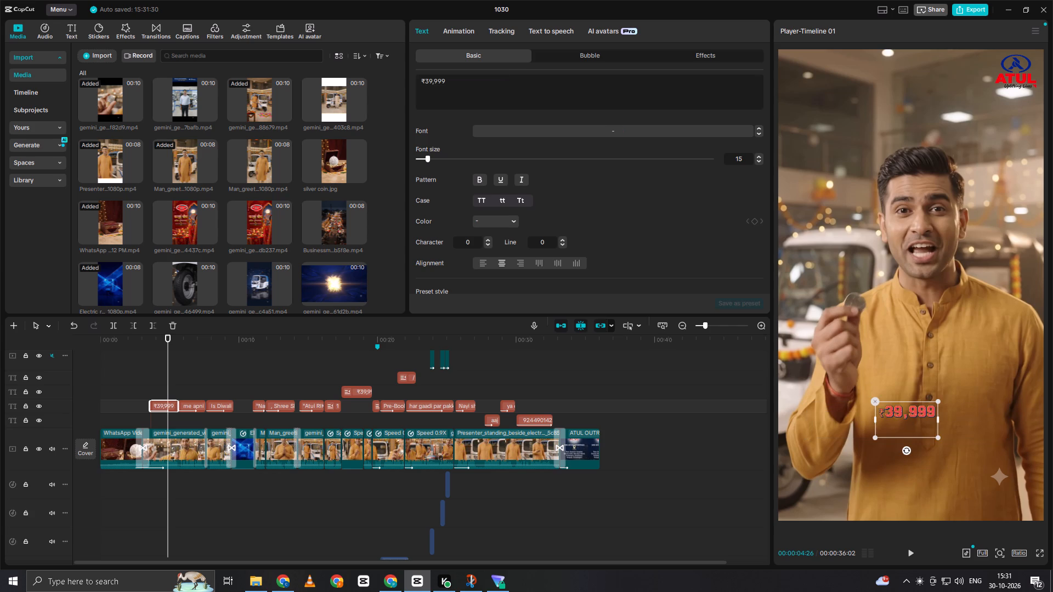
Apply the yellow-glow SHOW style from the red text effects to the ₹39,999 title and scale it down to chest width.
{"action": "left_click", "coordinate": [695, 51]}
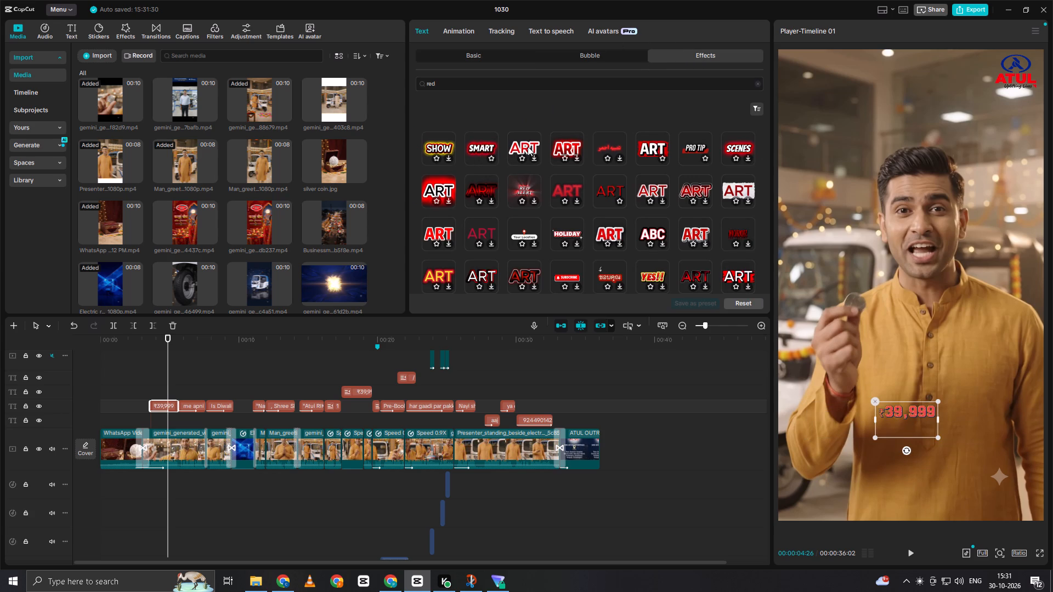
{"action": "left_click", "coordinate": [439, 143]}
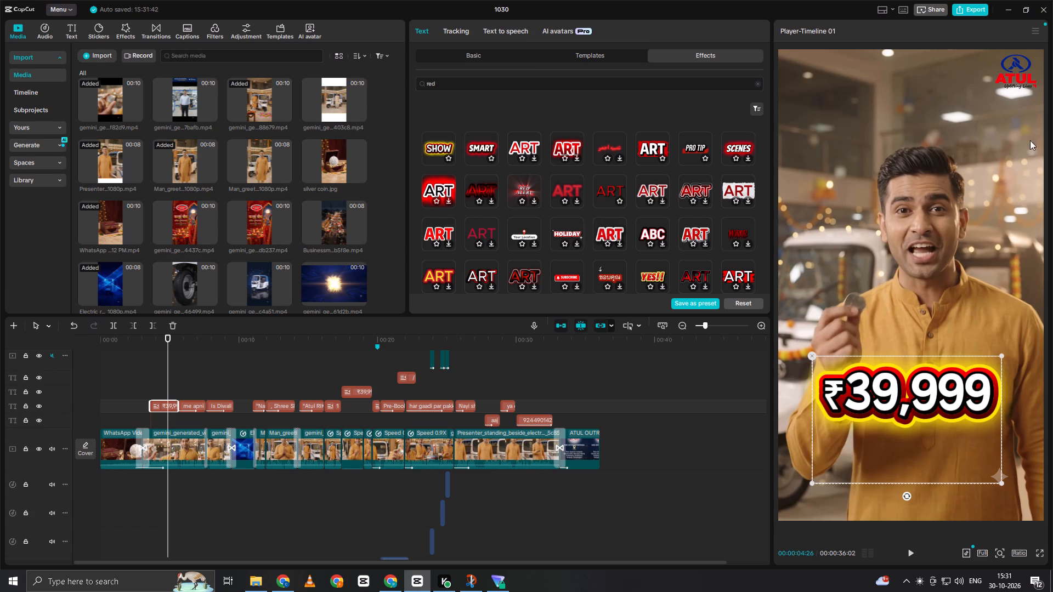
{"action": "left_click_drag", "start_coordinate": [1003, 351], "coordinate": [991, 370]}
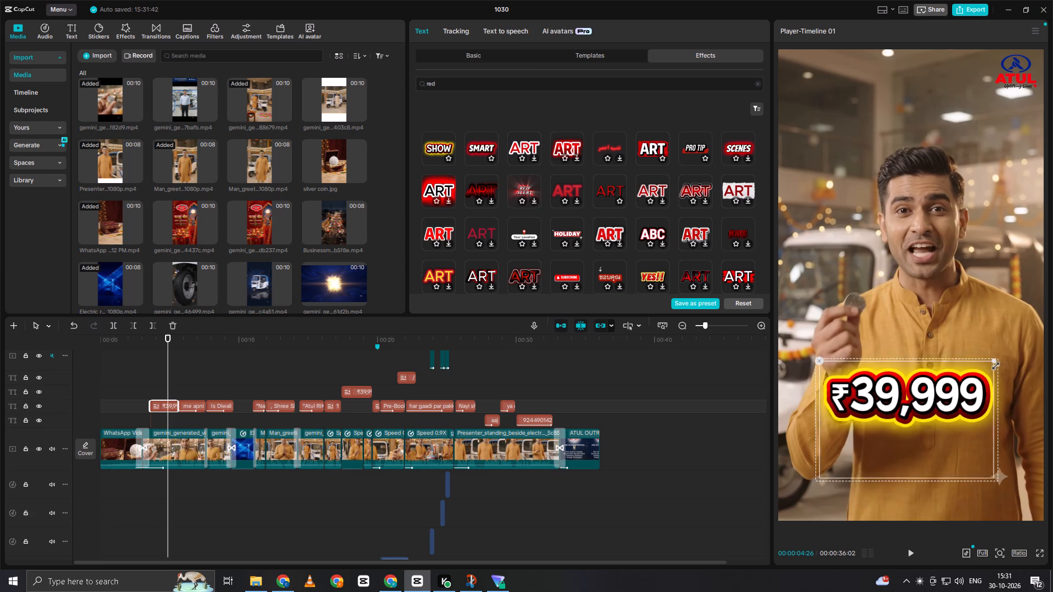
{"action": "left_click_drag", "start_coordinate": [991, 370], "coordinate": [974, 395]}
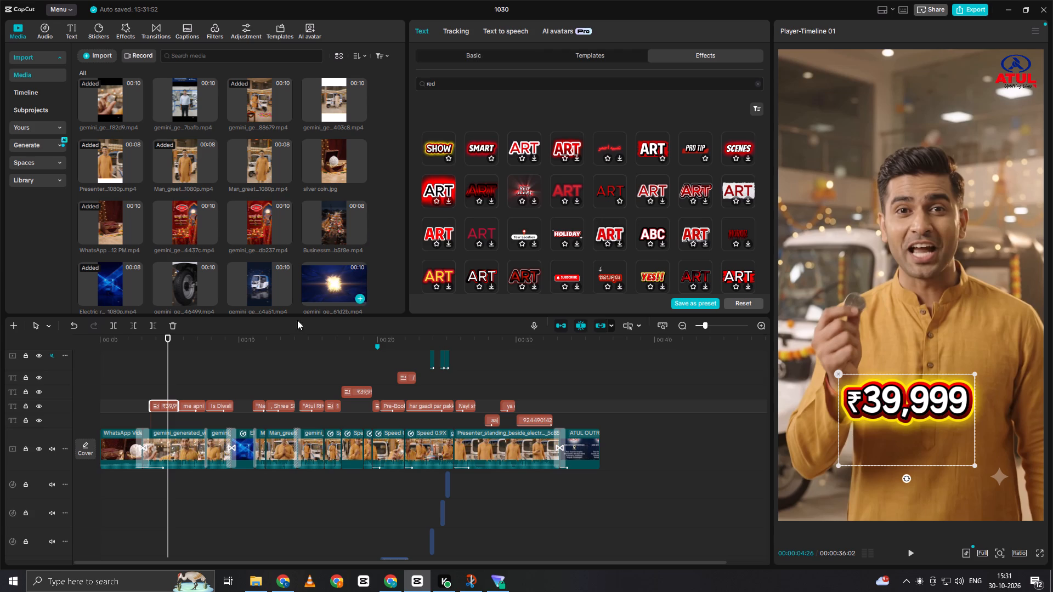
Play back the section from about 3 seconds to check the SHOW-styled ₹39,999 title's look and timing.
{"action": "double_click", "coordinate": [149, 370]}
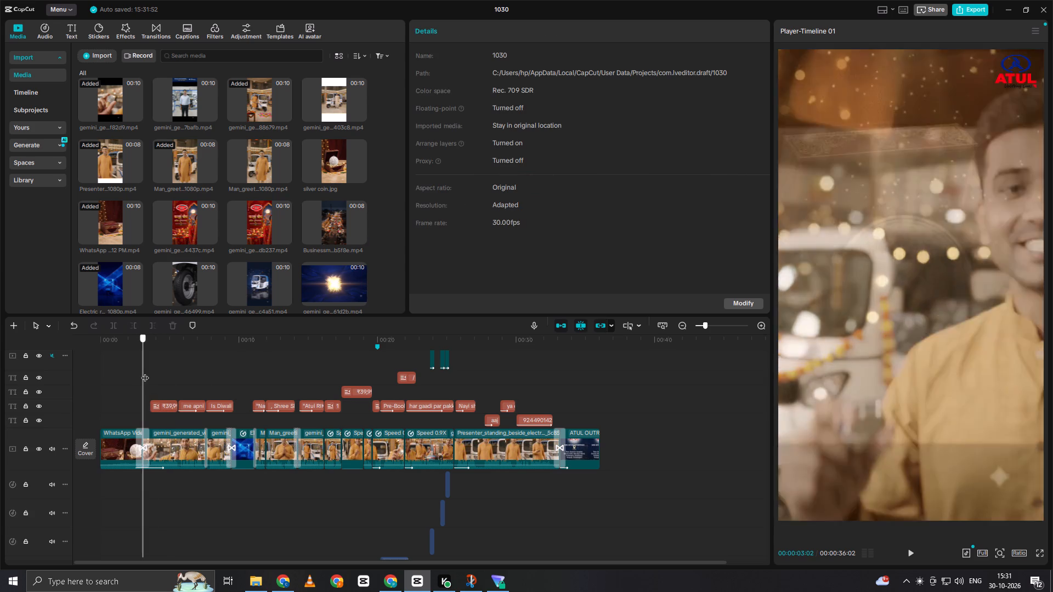
{"action": "key", "text": "space"}
{"action": "key", "text": "space"}
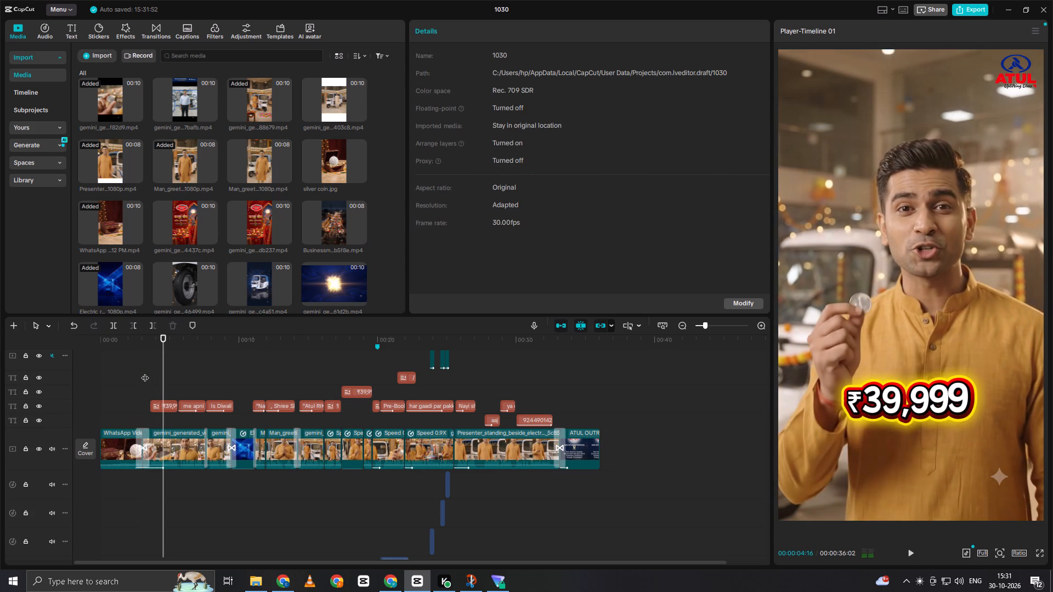
{"action": "left_click", "coordinate": [145, 394]}
{"action": "key", "text": "space"}
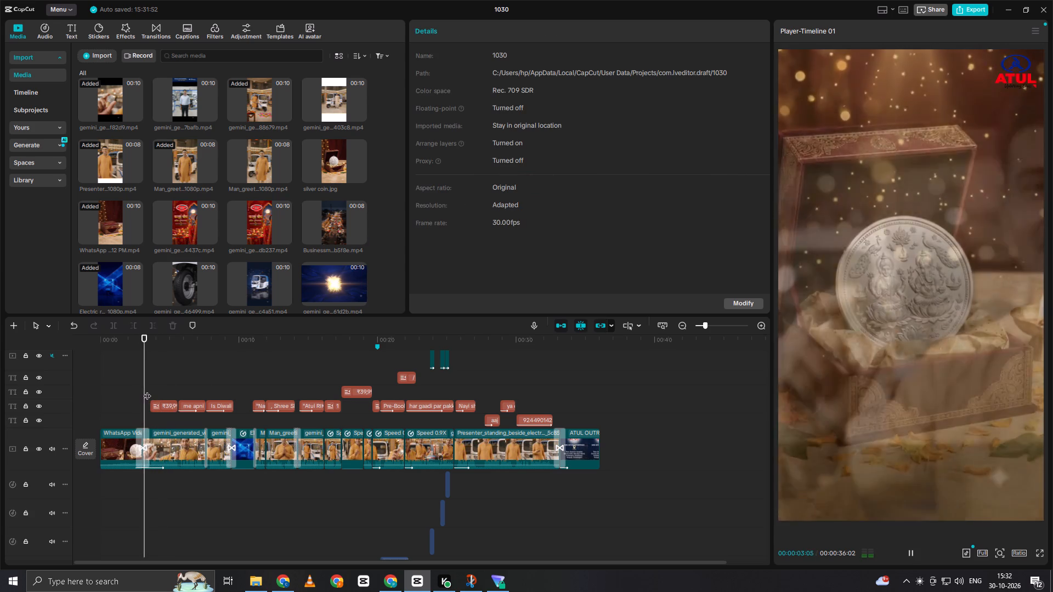
{"action": "key", "text": "space"}
{"action": "left_click", "coordinate": [152, 394]}
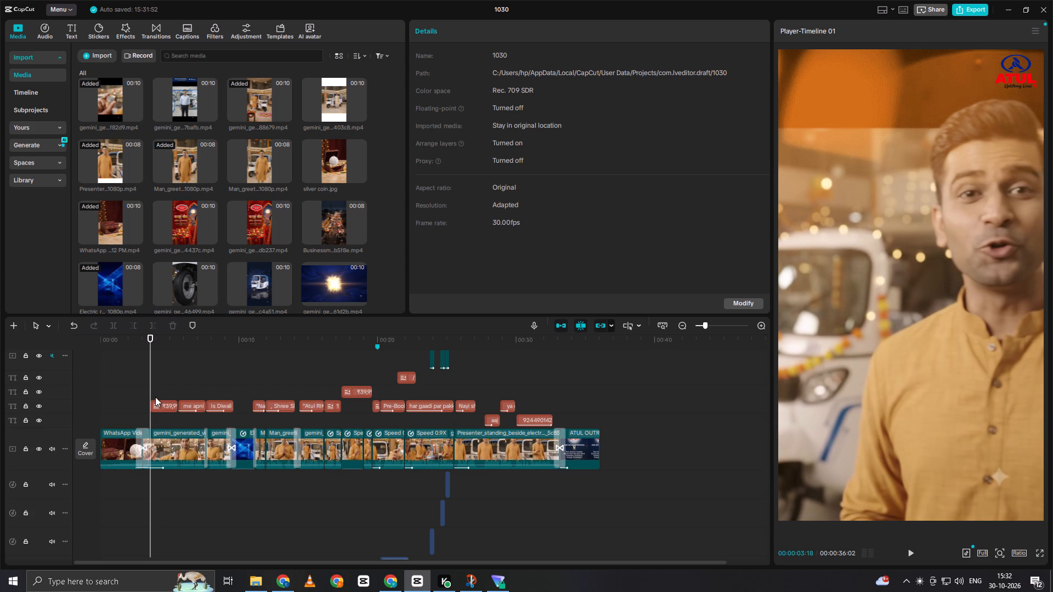
Duplicate the "me apni khud ki Electric Auto?" caption onto the track above, starting at about 3 seconds, and play it back.
{"action": "left_click", "coordinate": [191, 405]}
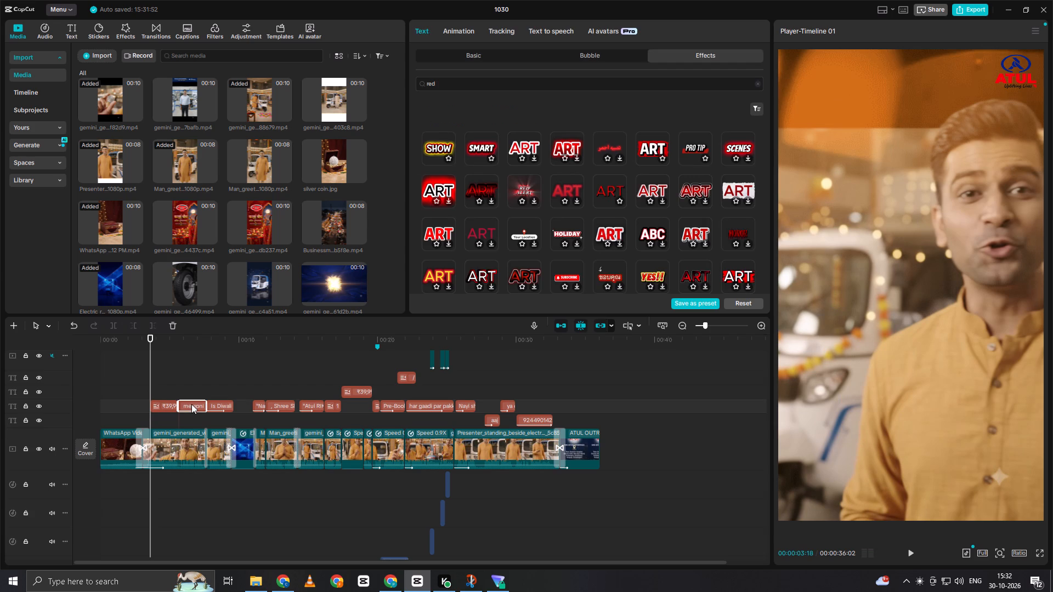
{"action": "left_click_drag", "start_coordinate": [190, 402], "coordinate": [181, 386], "text": "alt"}
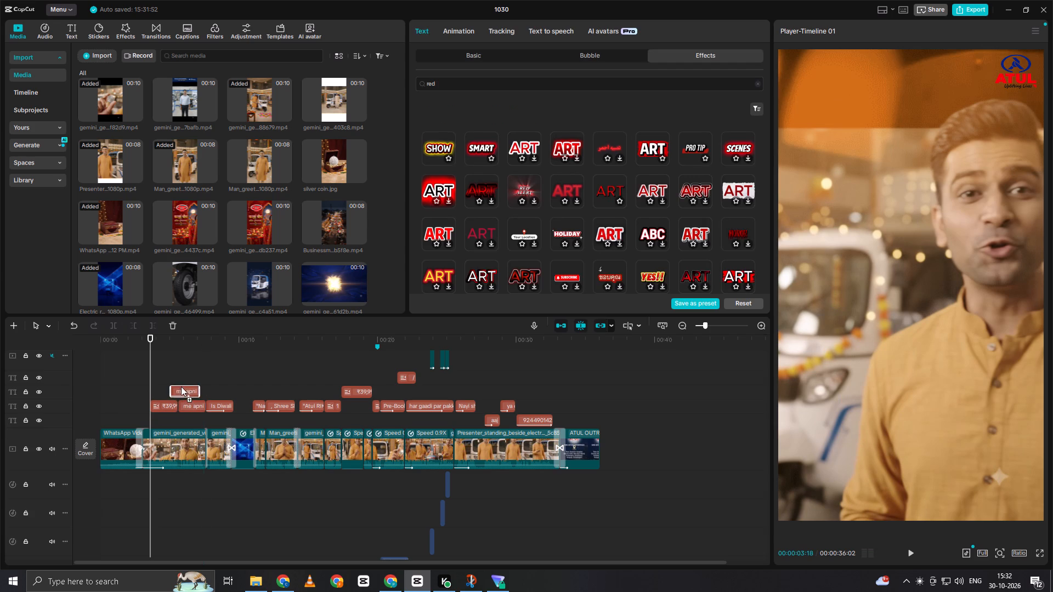
{"action": "left_click_drag", "start_coordinate": [181, 386], "coordinate": [151, 394], "text": "alt"}
{"action": "left_click_drag", "start_coordinate": [151, 394], "coordinate": [154, 392], "text": "alt"}
{"action": "left_click", "coordinate": [138, 379]}
{"action": "key", "text": "space"}
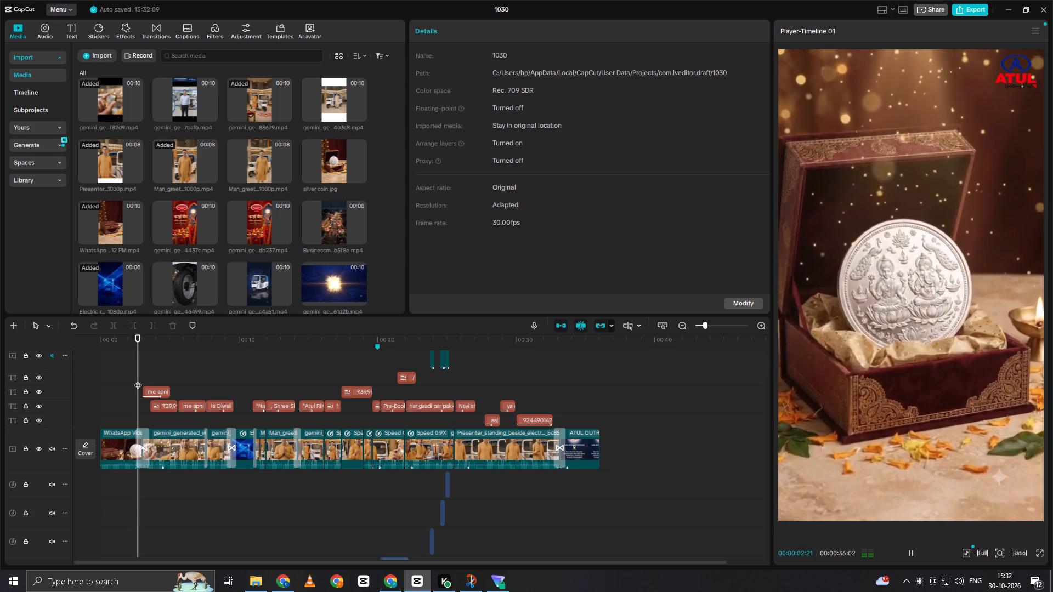
{"action": "key", "text": "space"}
Replace the duplicated caption's text with "sirf".
{"action": "left_click", "coordinate": [162, 393]}
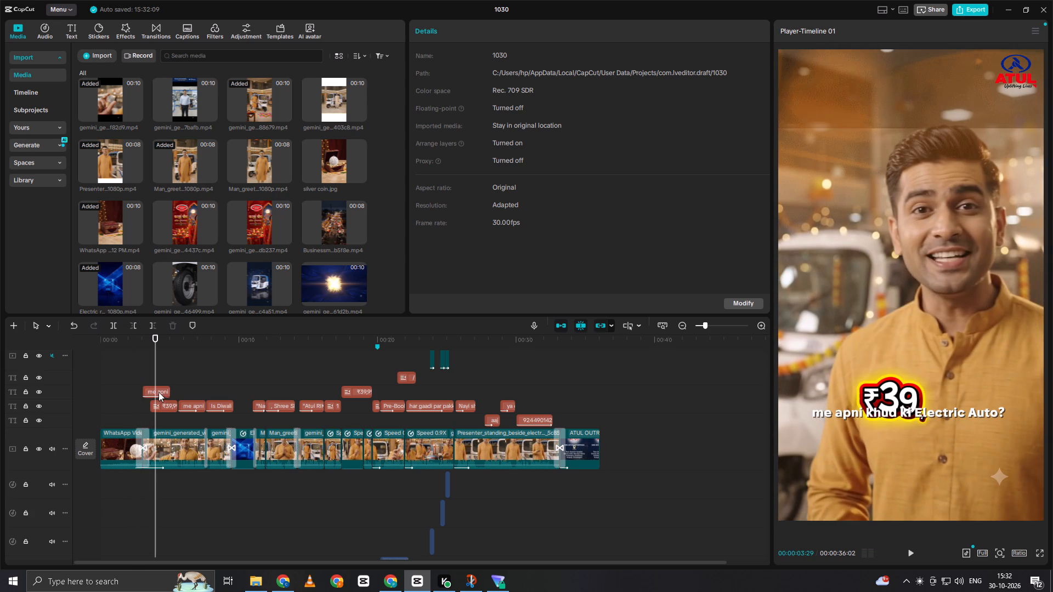
{"action": "left_click", "coordinate": [468, 54]}
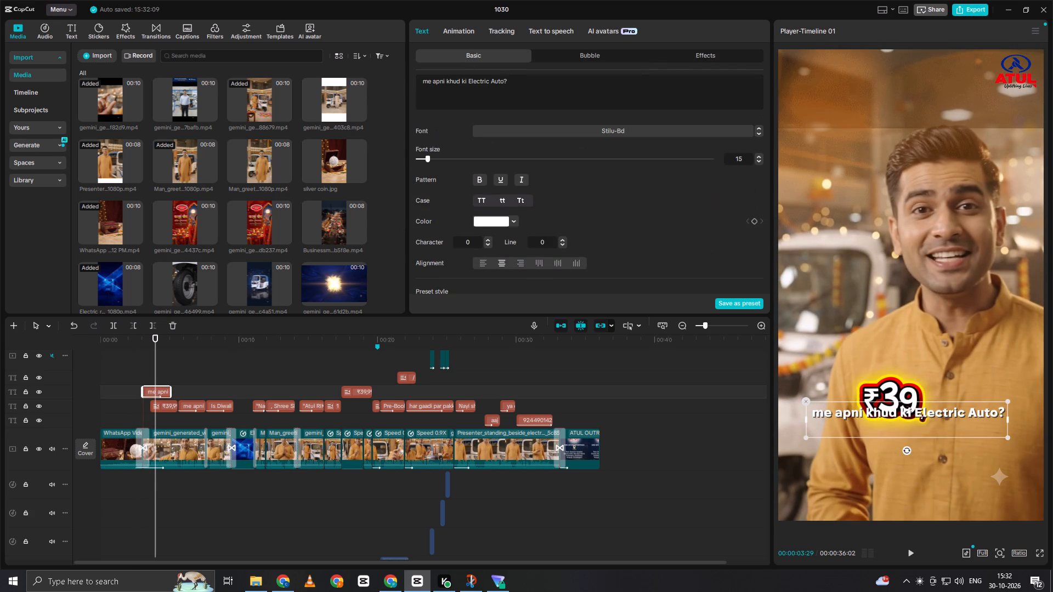
{"action": "left_click_drag", "start_coordinate": [418, 80], "coordinate": [431, 79]}
{"action": "left_click_drag", "start_coordinate": [431, 79], "coordinate": [650, 137]}
{"action": "type", "text": "sirf"}
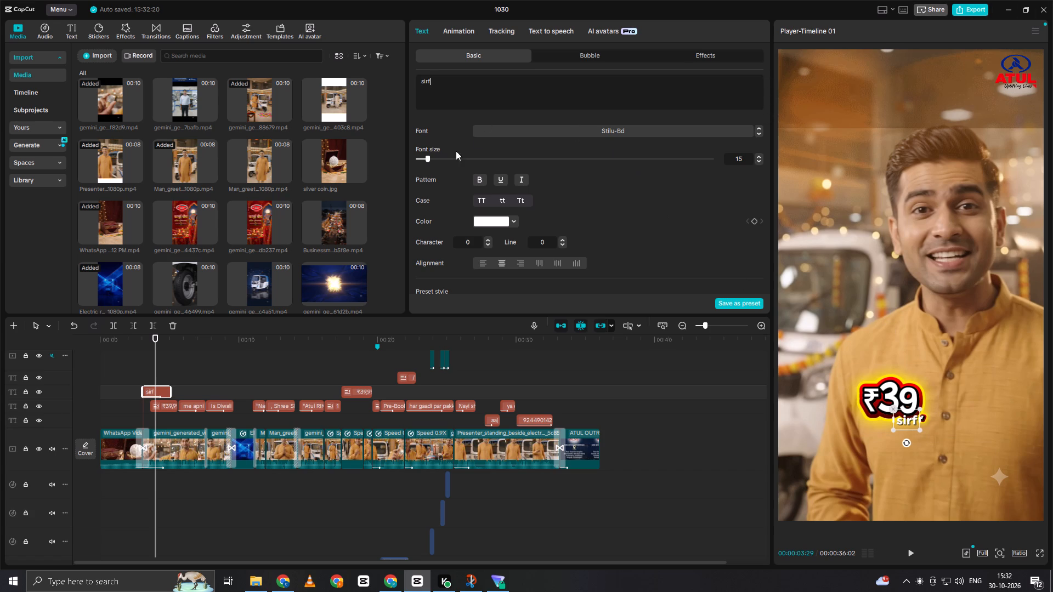
Change the "sirf" caption to uppercase and enlarge it so it reads clearly beside the ₹39,999 title.
{"action": "left_click", "coordinate": [485, 200]}
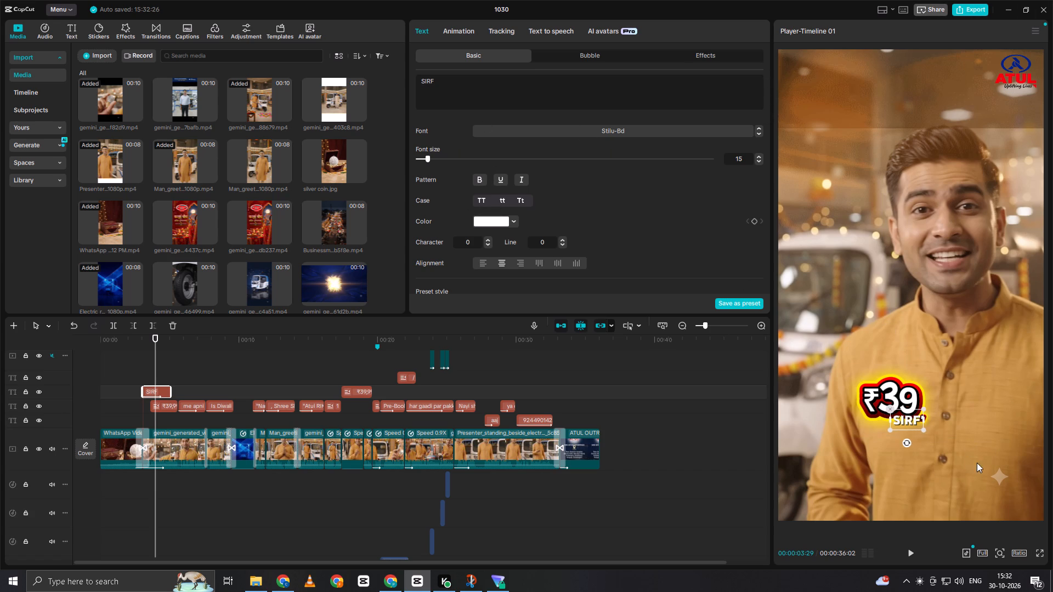
{"action": "left_click_drag", "start_coordinate": [923, 430], "coordinate": [934, 450]}
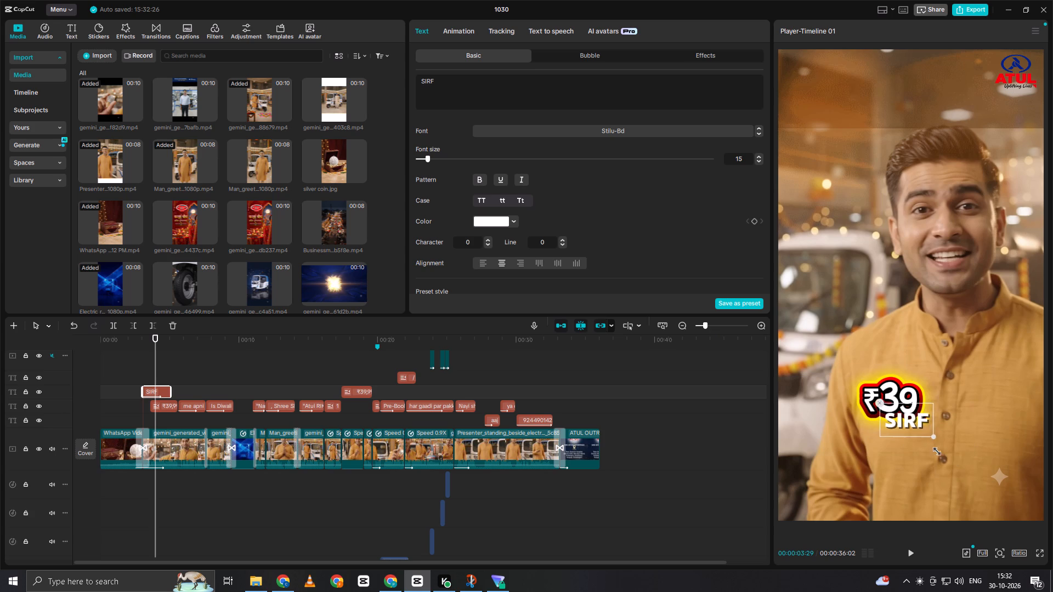
{"action": "left_click_drag", "start_coordinate": [934, 450], "coordinate": [943, 464]}
{"action": "left_click", "coordinate": [932, 449]}
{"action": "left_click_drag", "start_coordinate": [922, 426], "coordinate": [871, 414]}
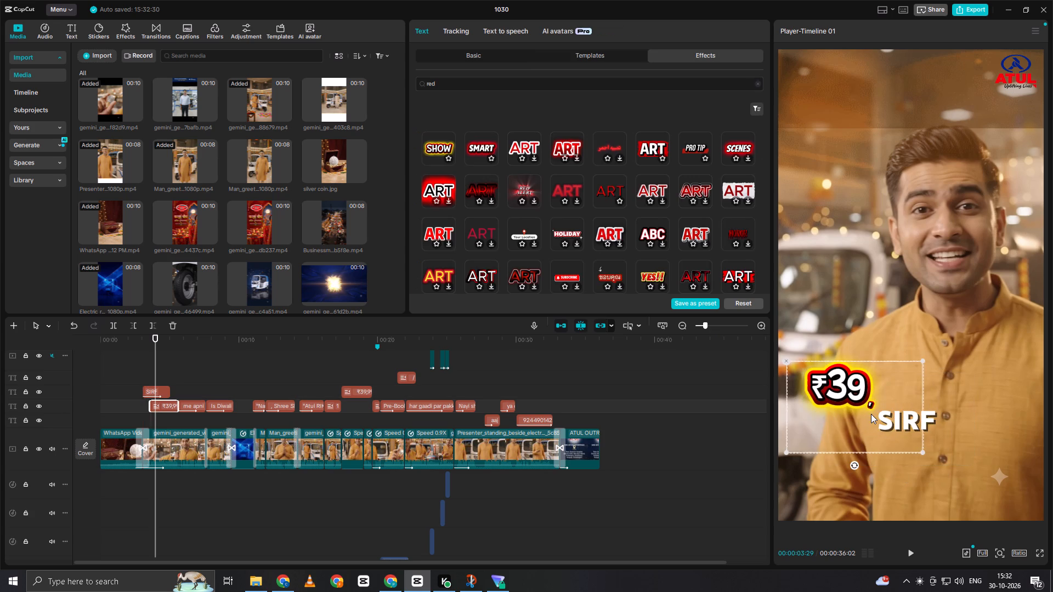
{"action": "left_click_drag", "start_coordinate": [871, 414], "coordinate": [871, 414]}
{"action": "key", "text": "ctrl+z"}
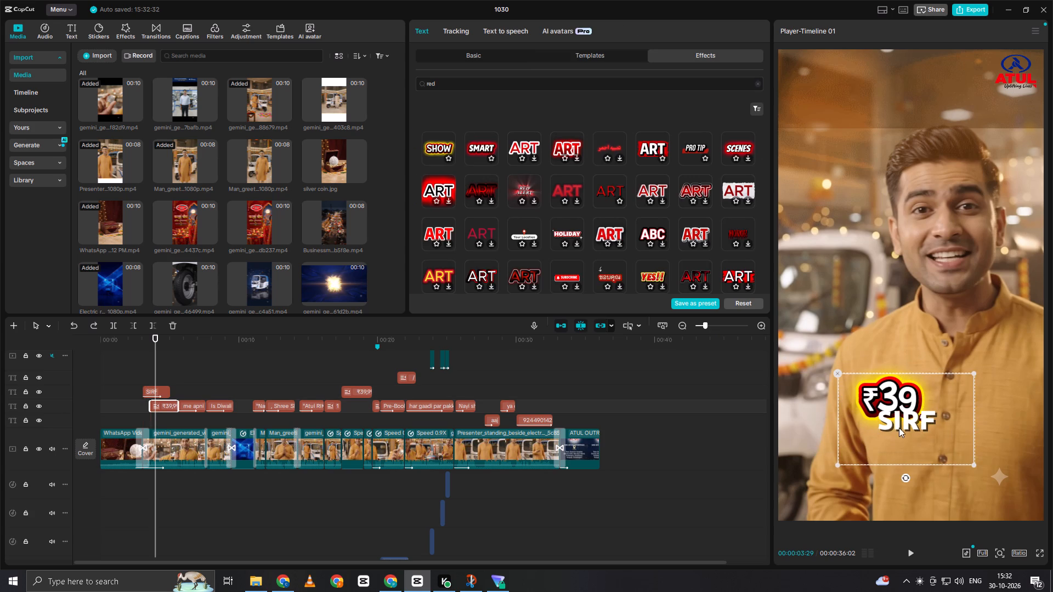
Place the SIRF caption above the start of the ₹39,999 title, lower the price title slightly, and shrink SIRF a little.
{"action": "left_click", "coordinate": [167, 397]}
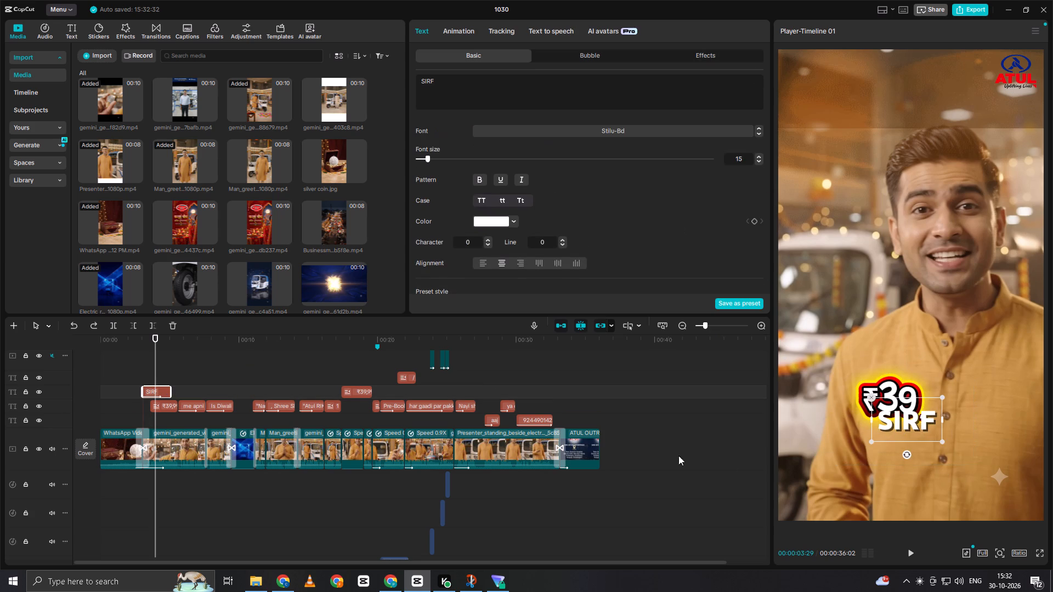
{"action": "left_click_drag", "start_coordinate": [917, 426], "coordinate": [860, 372]}
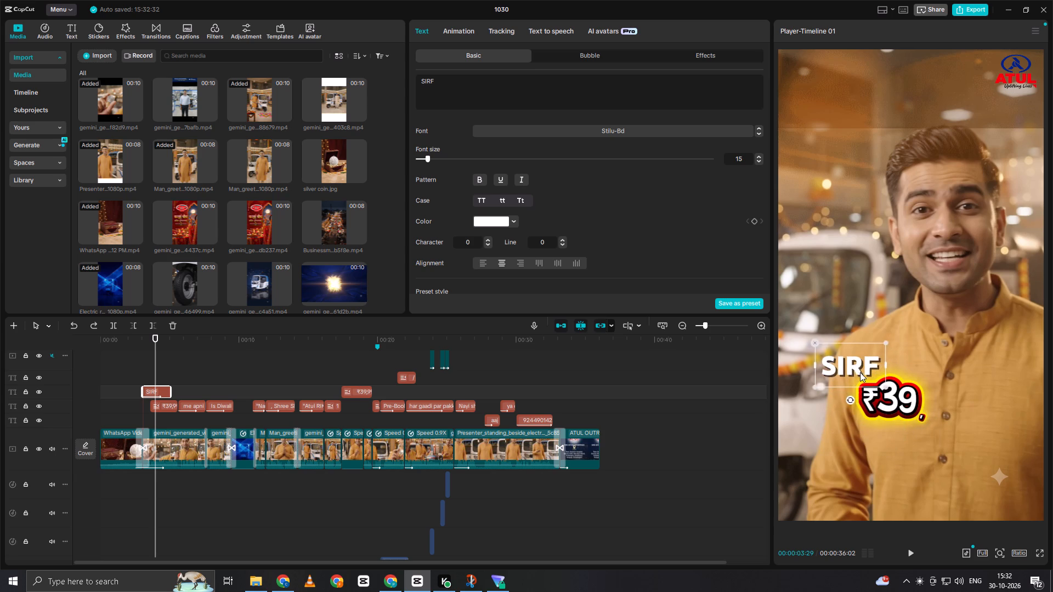
{"action": "left_click_drag", "start_coordinate": [860, 372], "coordinate": [847, 374]}
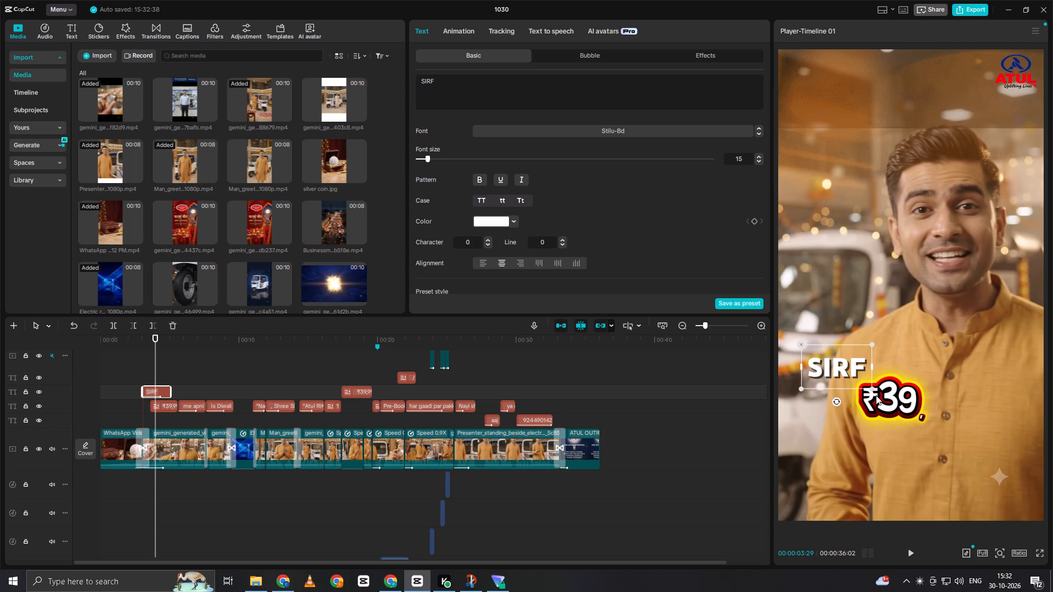
{"action": "left_click_drag", "start_coordinate": [891, 399], "coordinate": [887, 415]}
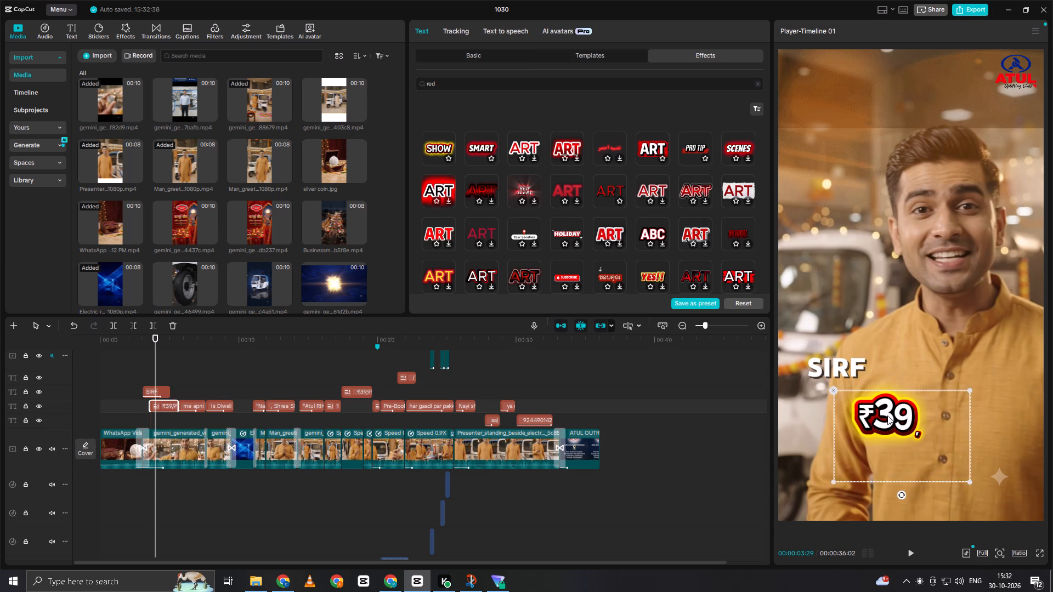
{"action": "left_click_drag", "start_coordinate": [887, 415], "coordinate": [877, 418]}
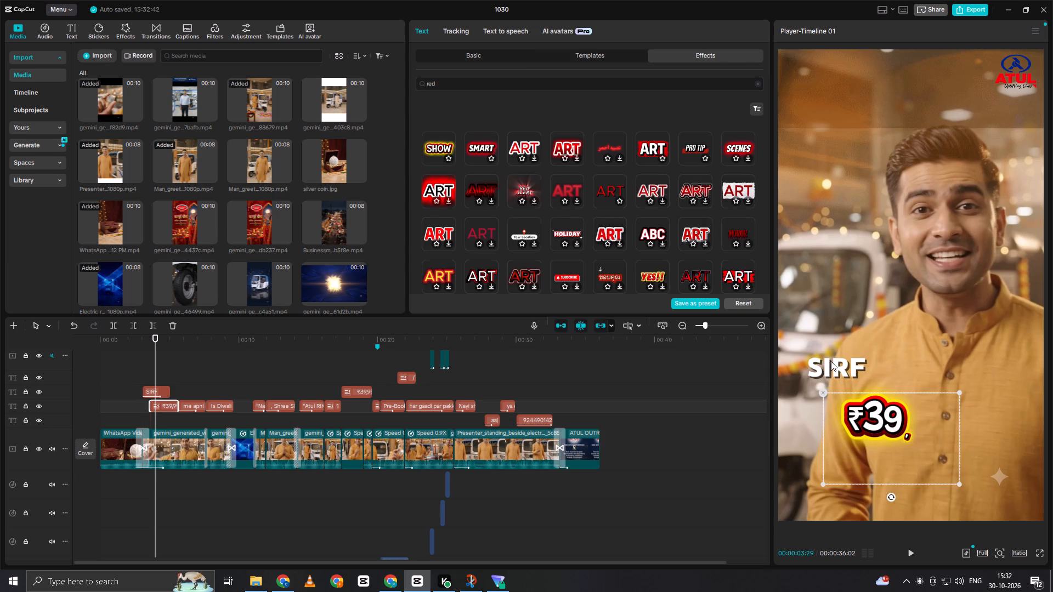
{"action": "left_click", "coordinate": [833, 362]}
{"action": "left_click_drag", "start_coordinate": [833, 362], "coordinate": [877, 371]}
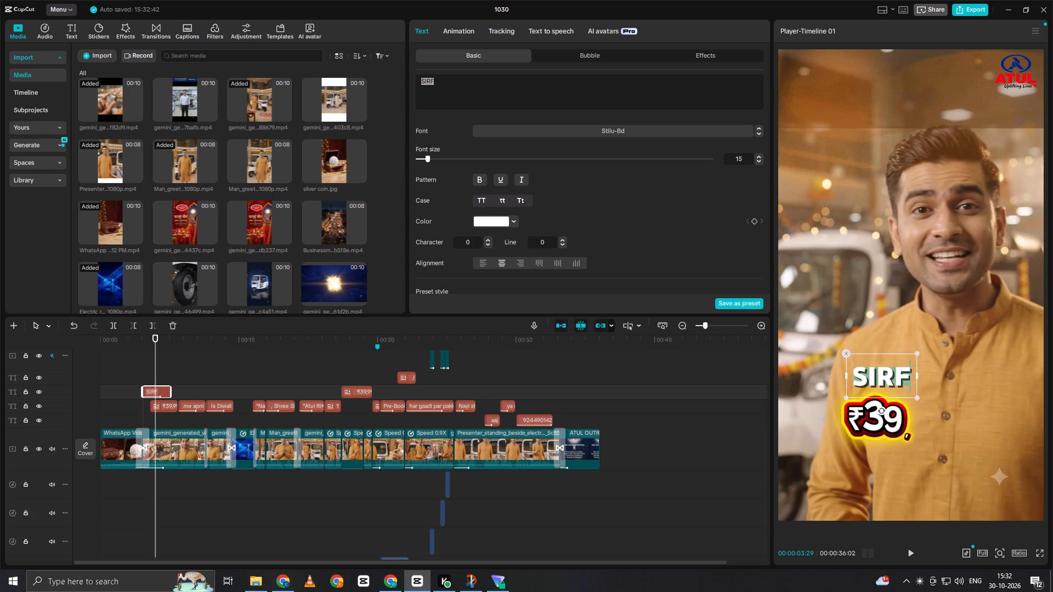
{"action": "left_click_drag", "start_coordinate": [877, 371], "coordinate": [826, 373]}
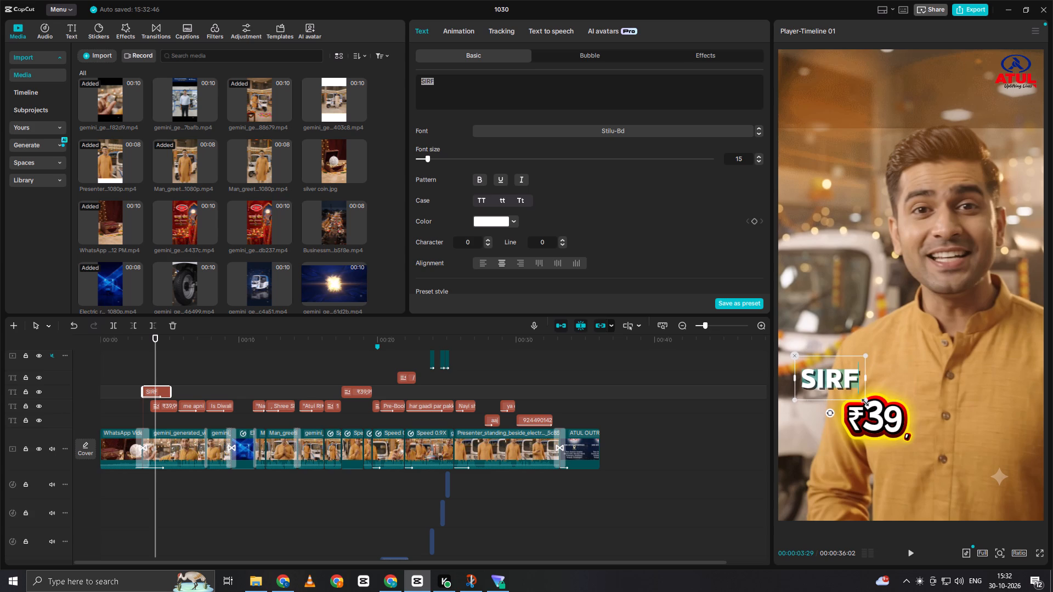
{"action": "left_click_drag", "start_coordinate": [864, 402], "coordinate": [858, 397]}
{"action": "left_click_drag", "start_coordinate": [847, 377], "coordinate": [846, 387]}
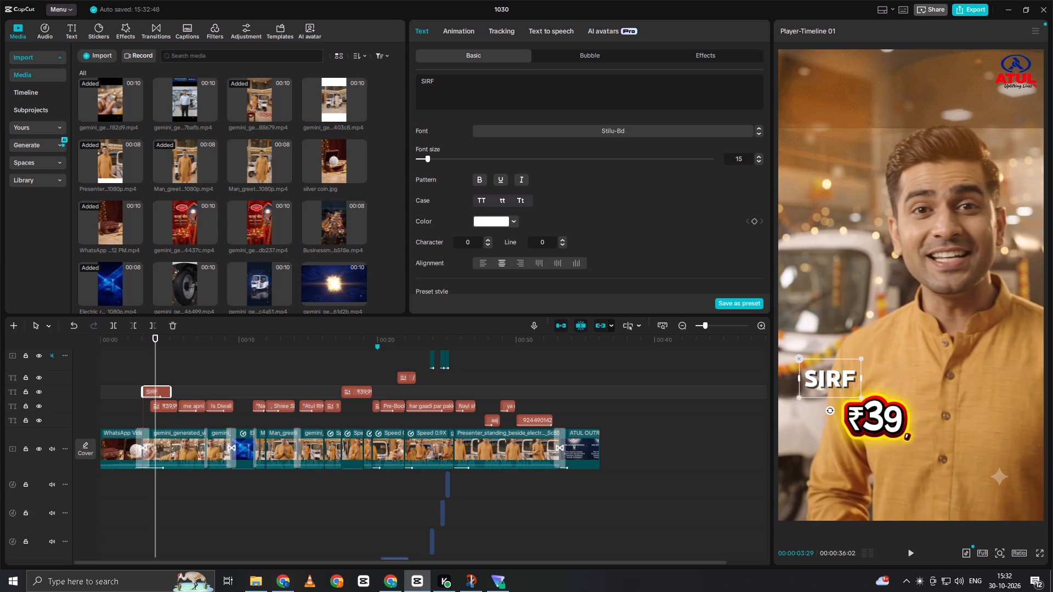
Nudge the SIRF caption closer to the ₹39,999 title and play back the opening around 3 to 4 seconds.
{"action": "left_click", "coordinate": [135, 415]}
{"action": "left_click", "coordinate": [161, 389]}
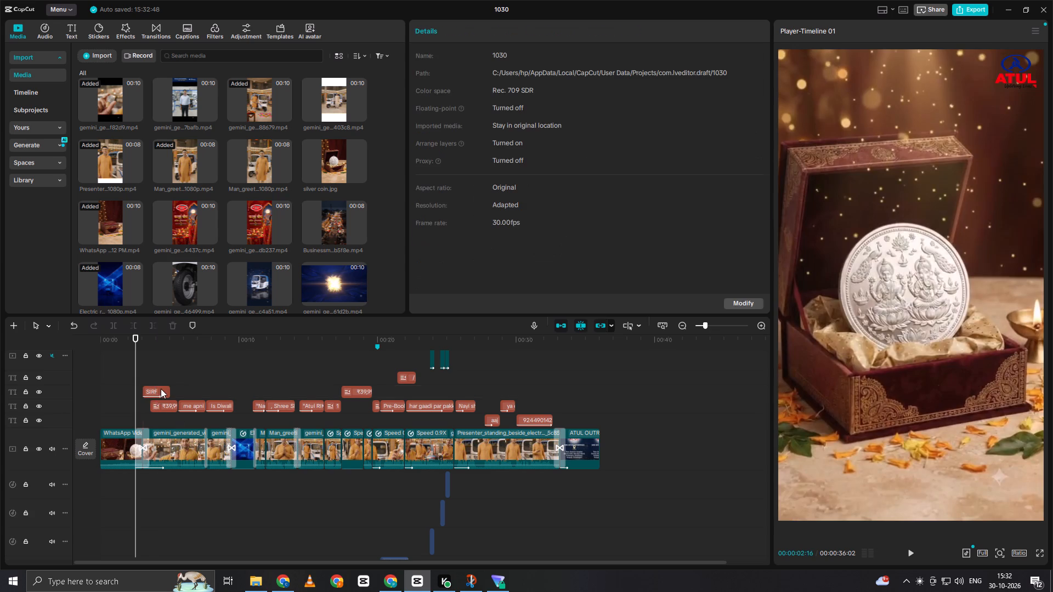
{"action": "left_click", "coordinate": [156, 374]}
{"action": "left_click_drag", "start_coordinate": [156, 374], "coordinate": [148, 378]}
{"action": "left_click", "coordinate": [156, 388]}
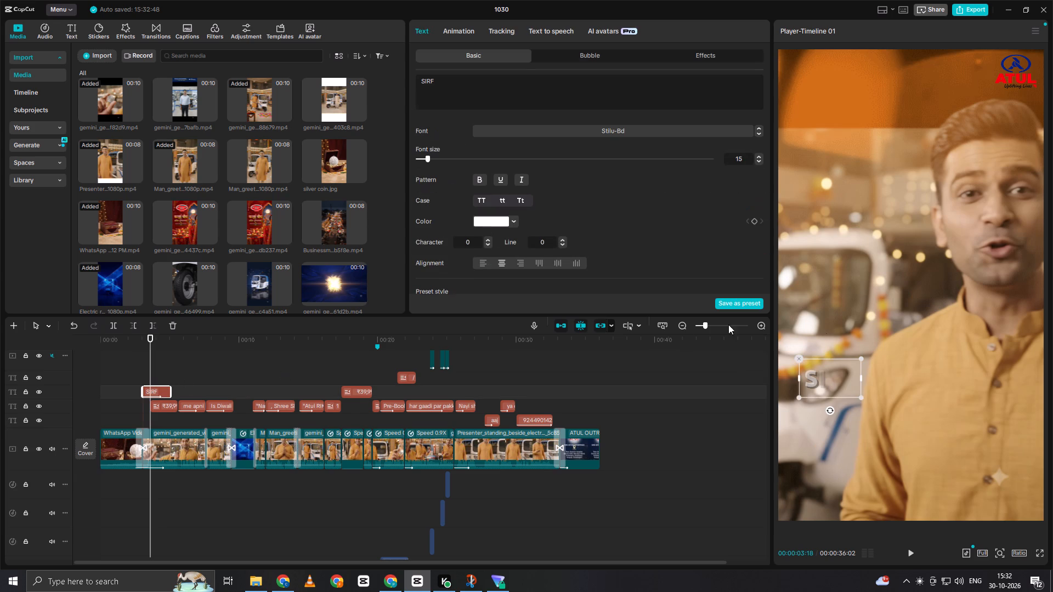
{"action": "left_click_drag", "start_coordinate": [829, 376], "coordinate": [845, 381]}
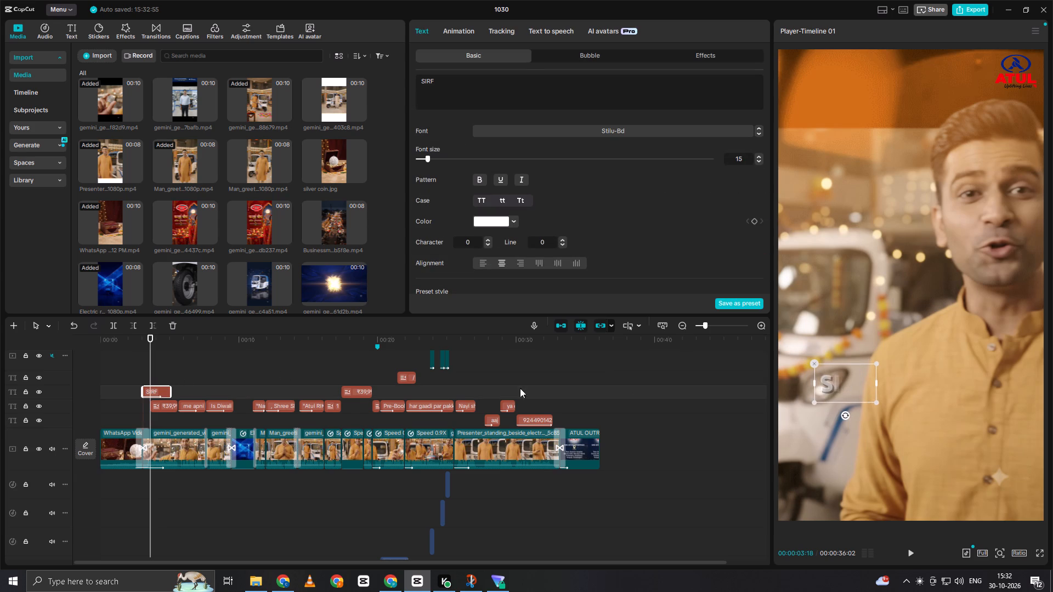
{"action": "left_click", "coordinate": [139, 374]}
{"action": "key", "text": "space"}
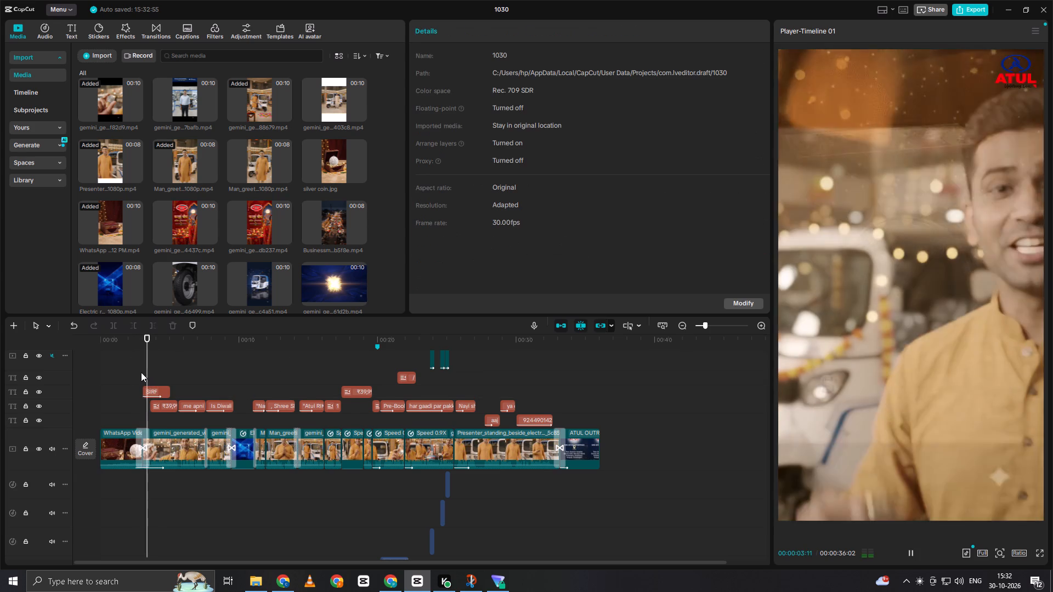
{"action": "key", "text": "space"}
With the full price showing, move SIRF above the middle of ₹39,999 and shift the price title slightly right in the frame.
{"action": "left_click", "coordinate": [160, 392]}
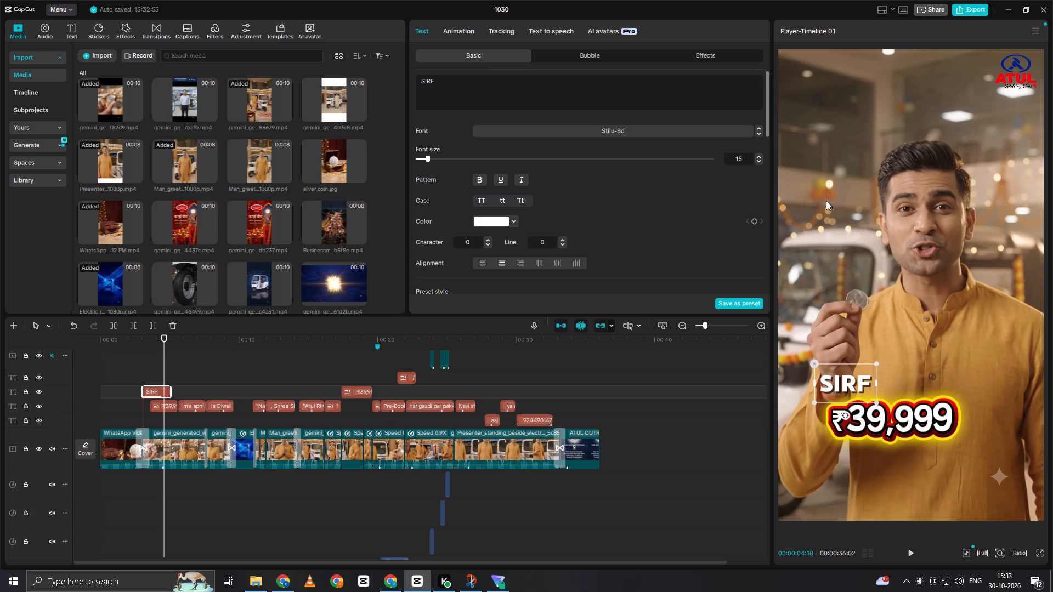
{"action": "left_click_drag", "start_coordinate": [848, 386], "coordinate": [880, 372]}
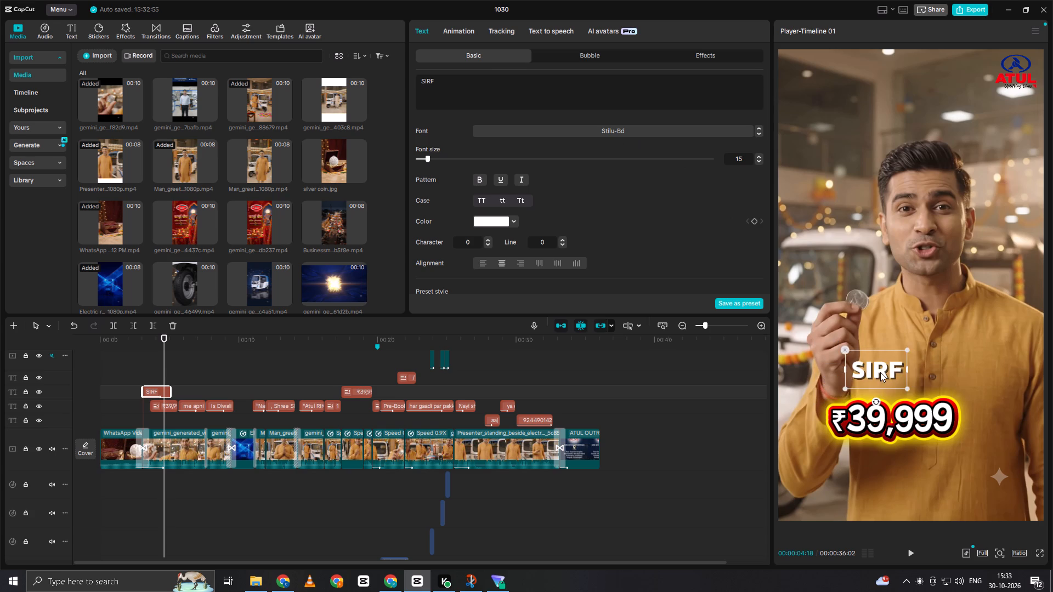
{"action": "left_click_drag", "start_coordinate": [880, 372], "coordinate": [886, 381]}
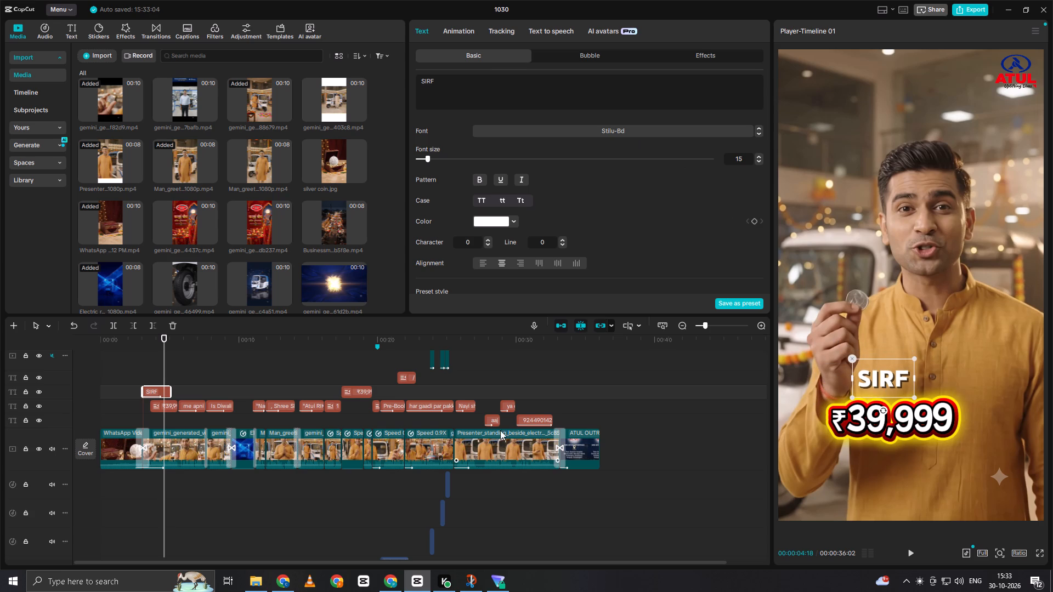
{"action": "left_click", "coordinate": [158, 407]}
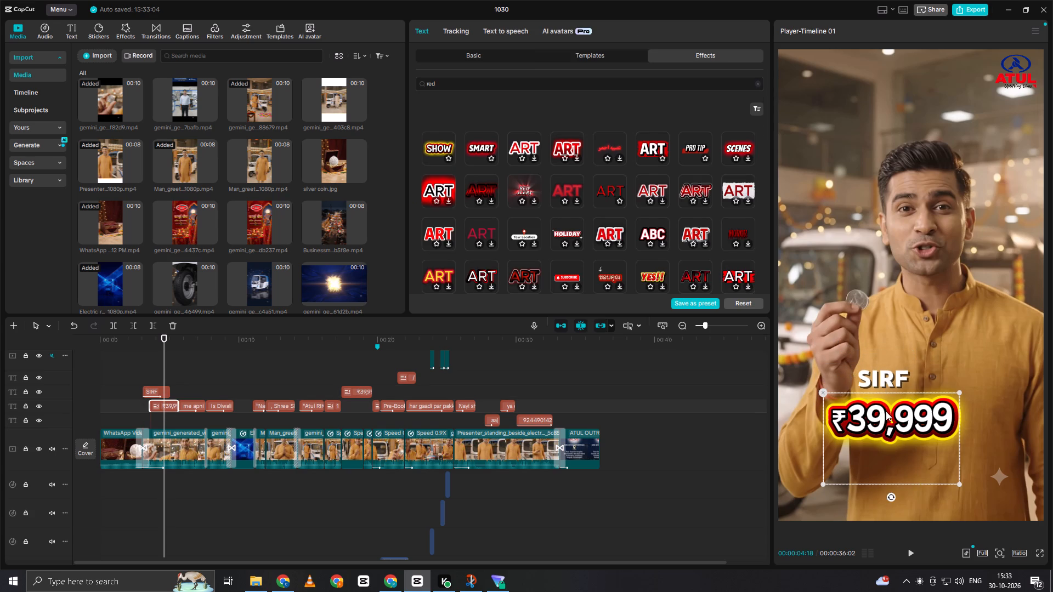
{"action": "left_click_drag", "start_coordinate": [886, 412], "coordinate": [906, 414]}
Play back from about 2 seconds and move the SIRF caption down snugly above the left end of the ₹39,999 title.
{"action": "left_click", "coordinate": [132, 377]}
{"action": "key", "text": "space"}
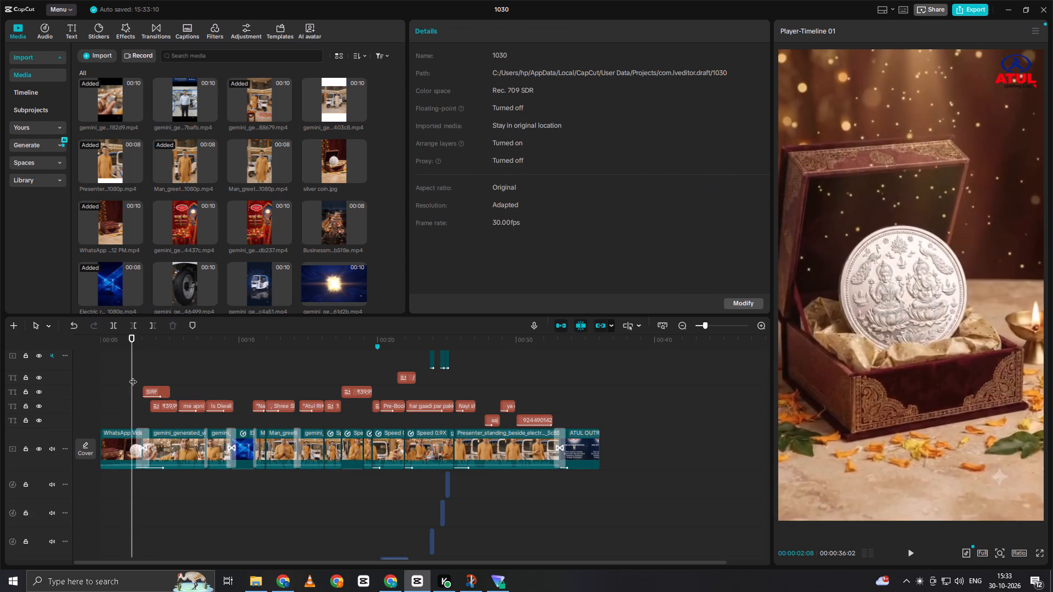
{"action": "key", "text": "space"}
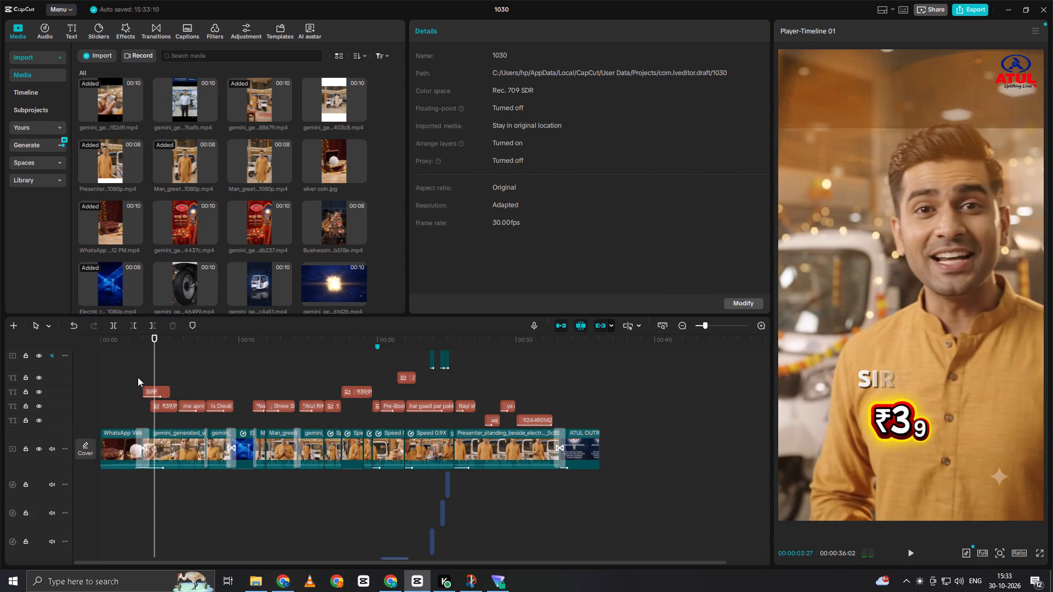
{"action": "key", "text": "space"}
{"action": "key", "text": "space"}
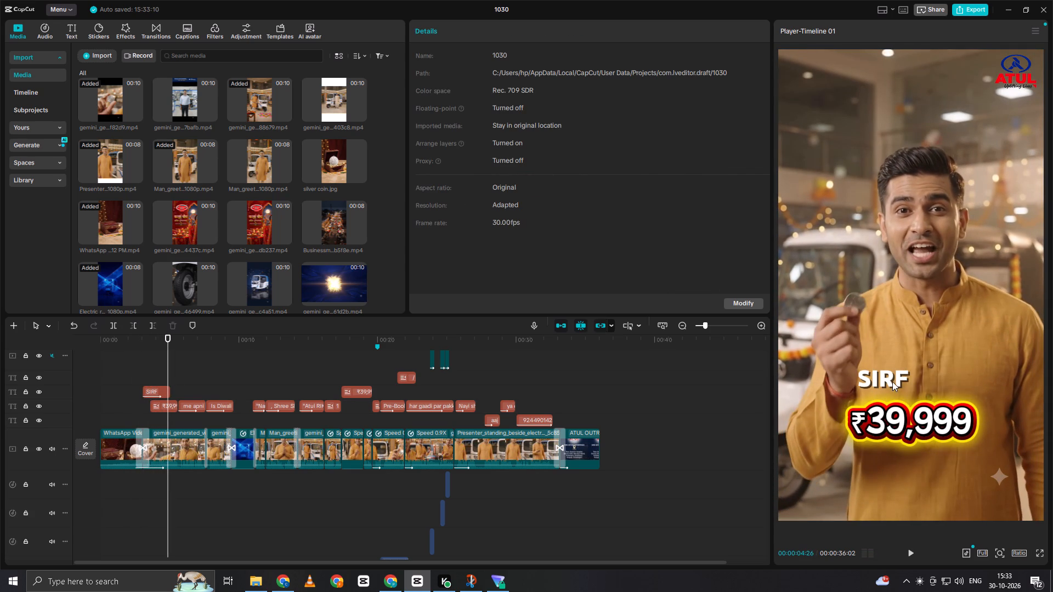
{"action": "left_click", "coordinate": [892, 382]}
{"action": "left_click_drag", "start_coordinate": [891, 378], "coordinate": [919, 355]}
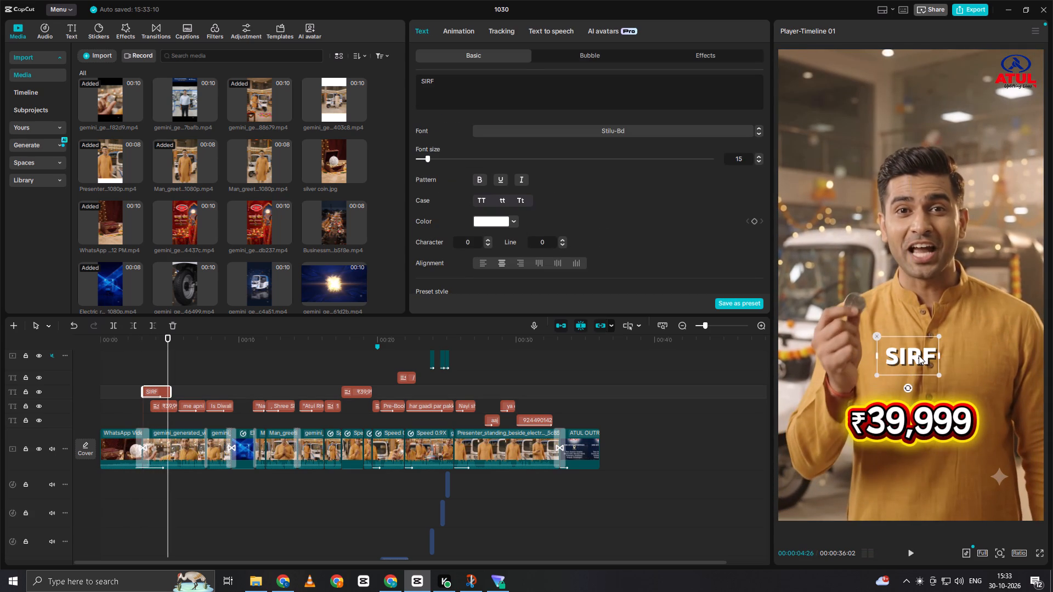
{"action": "left_click_drag", "start_coordinate": [919, 355], "coordinate": [876, 386]}
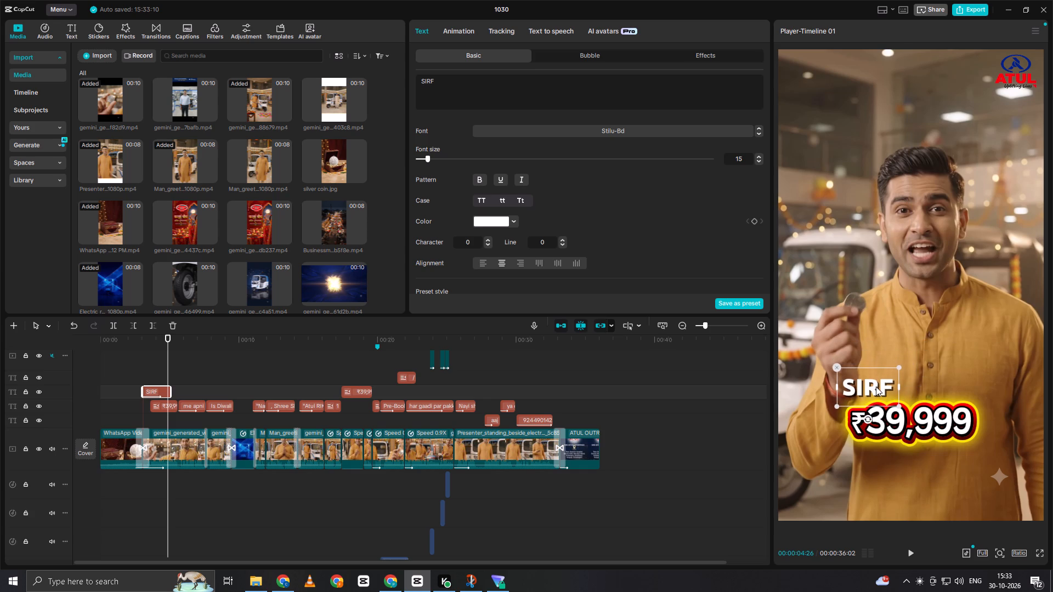
{"action": "left_click_drag", "start_coordinate": [876, 386], "coordinate": [880, 389]}
Play back the opening and shorten the SIRF caption's In animation duration to 0.2 s.
{"action": "left_click", "coordinate": [118, 368]}
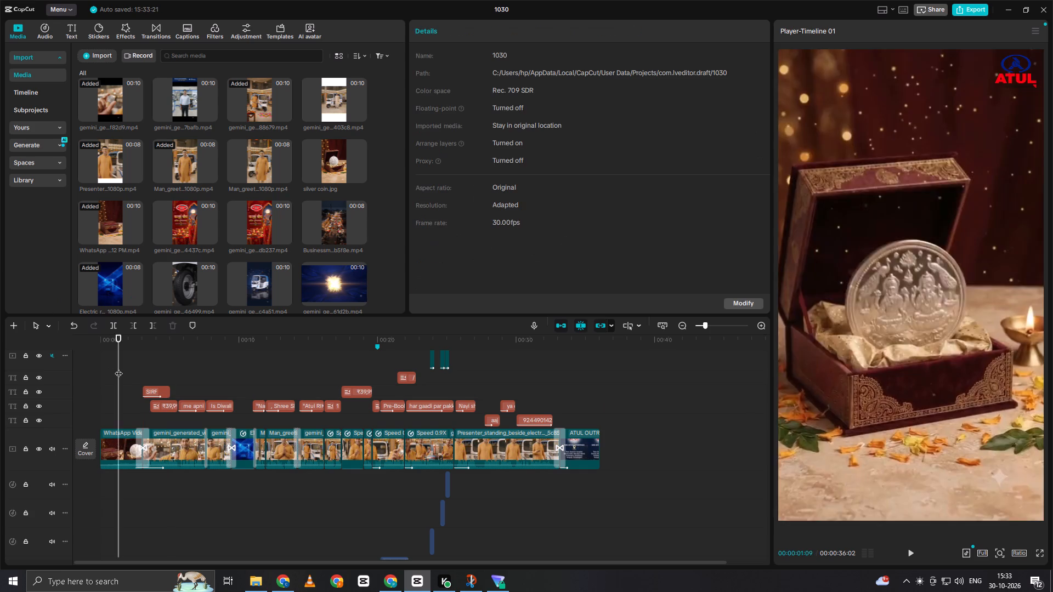
{"action": "key", "text": "space"}
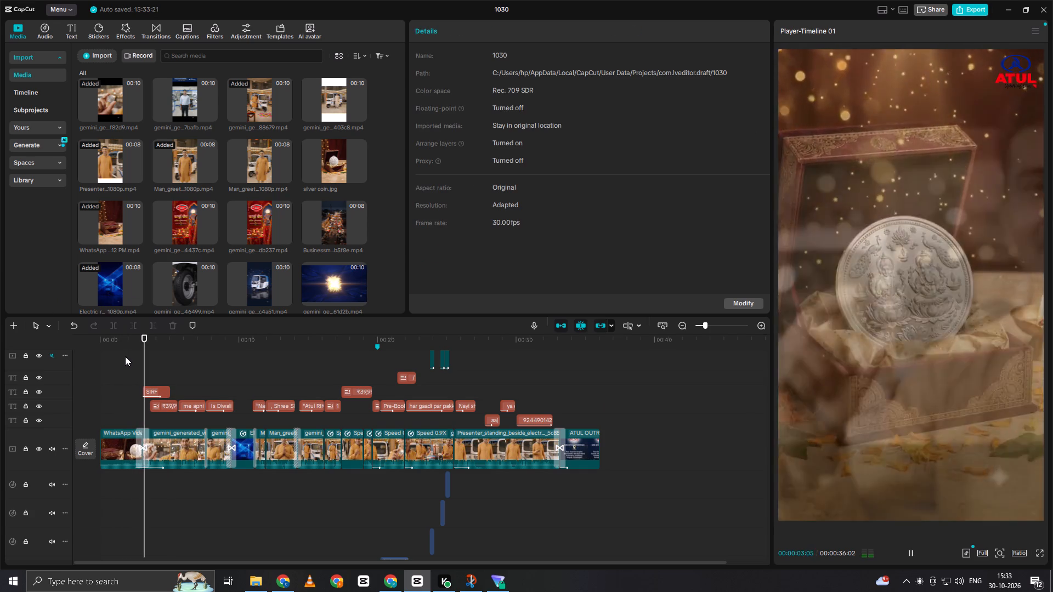
{"action": "key", "text": "space"}
{"action": "left_click", "coordinate": [155, 392]}
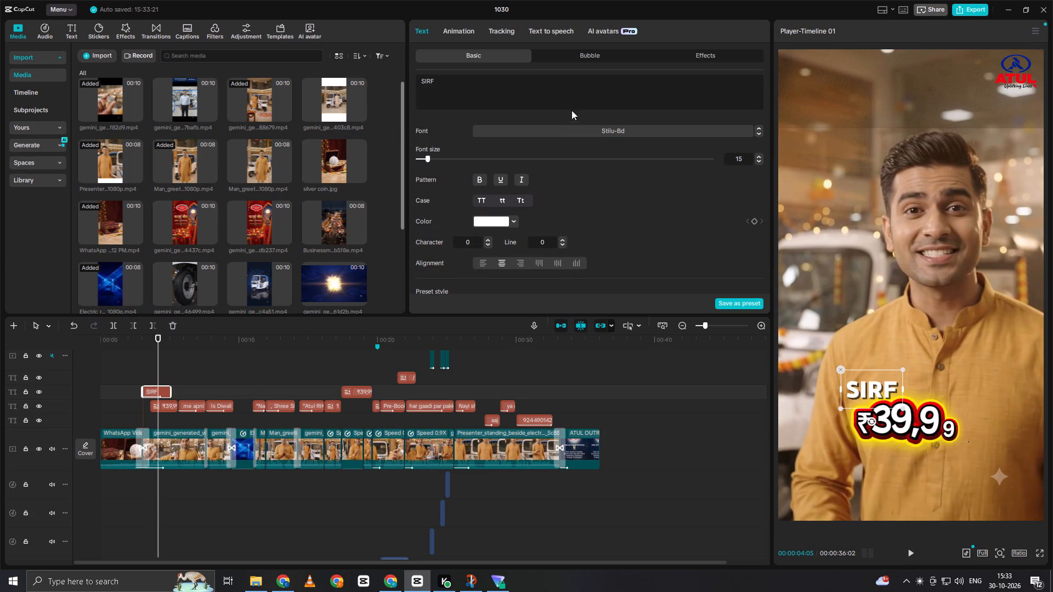
{"action": "left_click", "coordinate": [466, 31]}
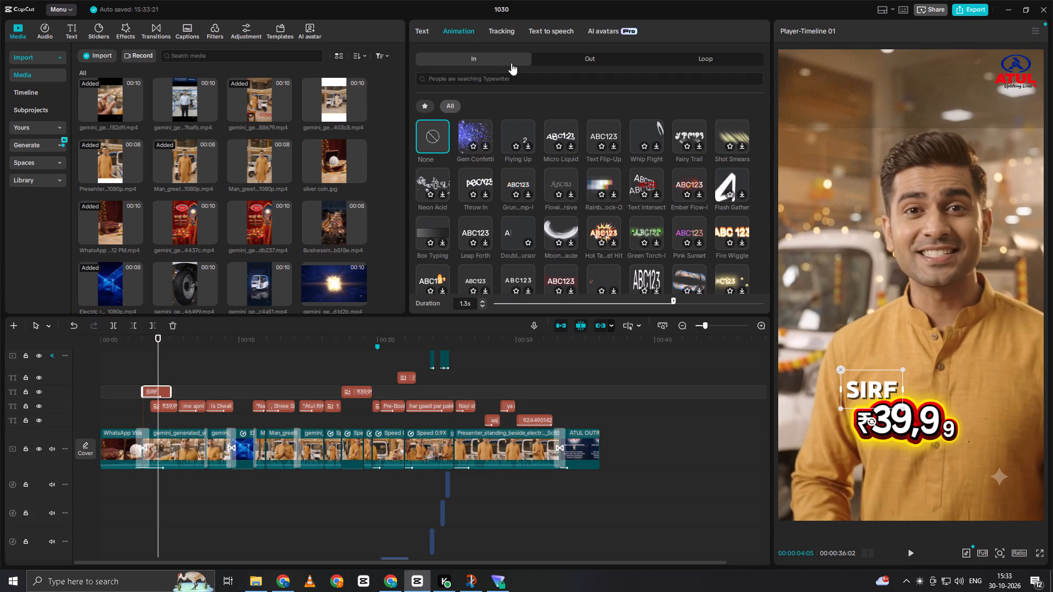
{"action": "left_click_drag", "start_coordinate": [578, 304], "coordinate": [556, 308]}
{"action": "left_click_drag", "start_coordinate": [556, 308], "coordinate": [520, 317]}
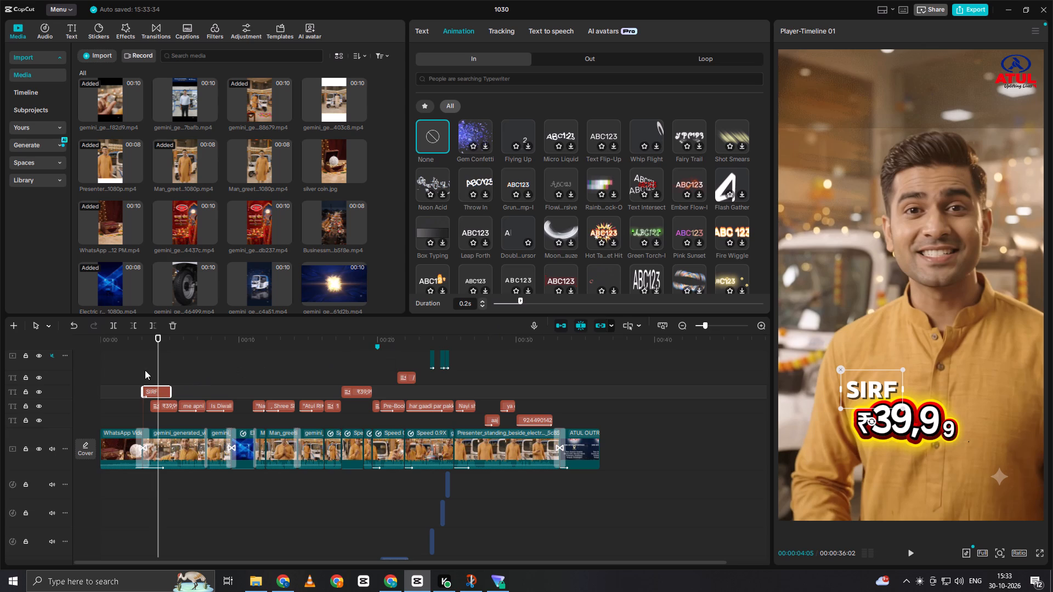
Play back from about 3 seconds through to the green ₹39,999 down payment title at about 18 seconds.
{"action": "left_click", "coordinate": [145, 370]}
{"action": "key", "text": "space"}
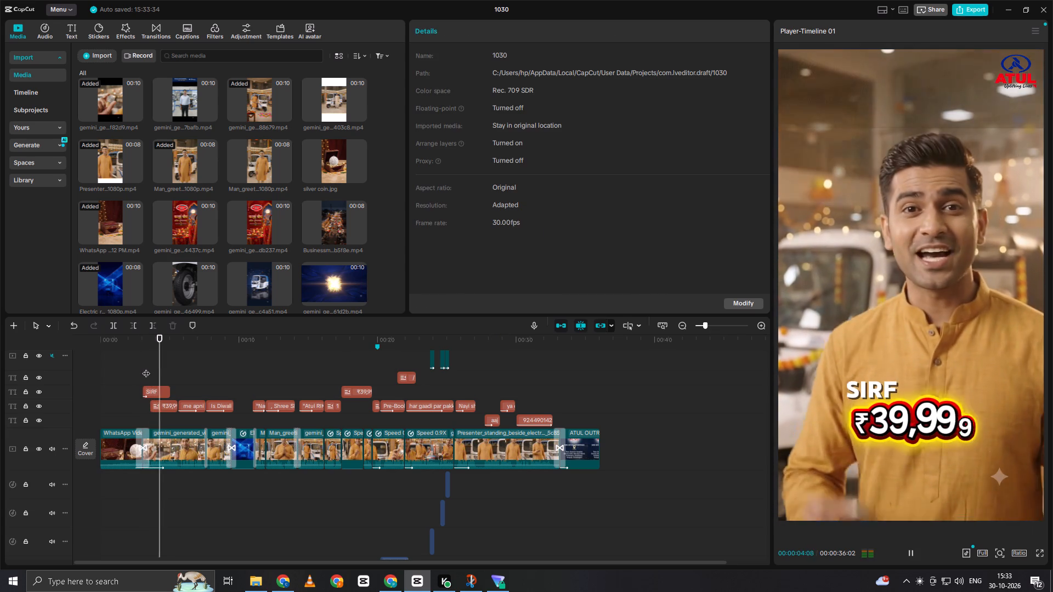
{"action": "key", "text": "space"}
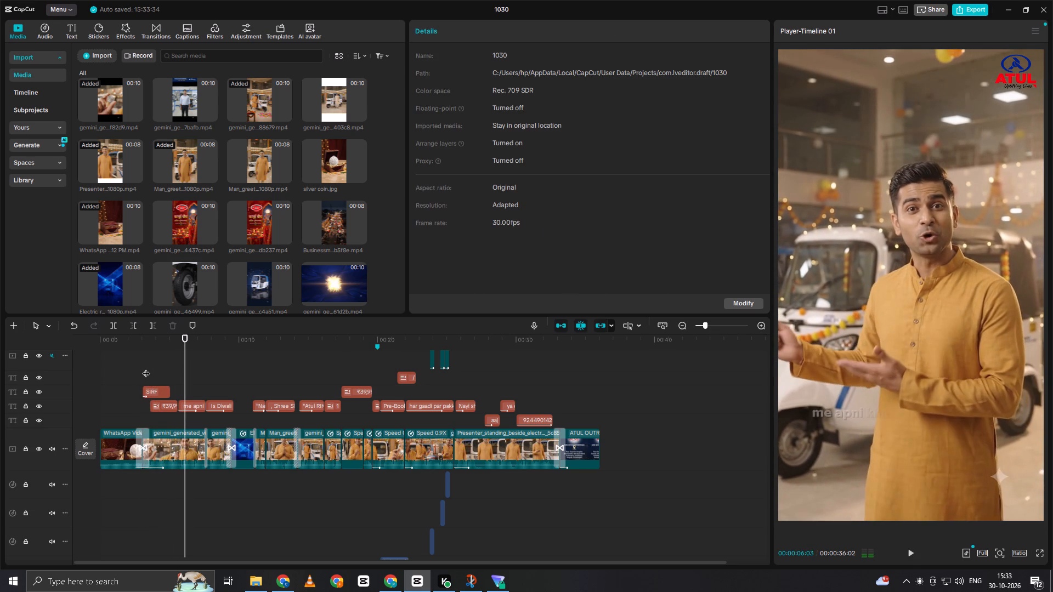
{"action": "key", "text": "space"}
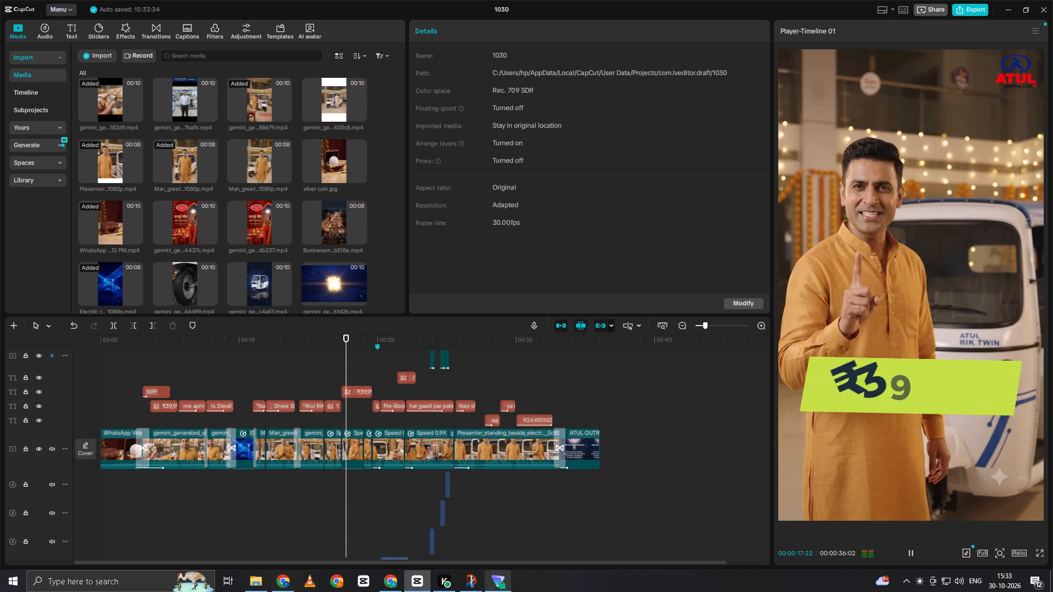
{"action": "key", "text": "space"}
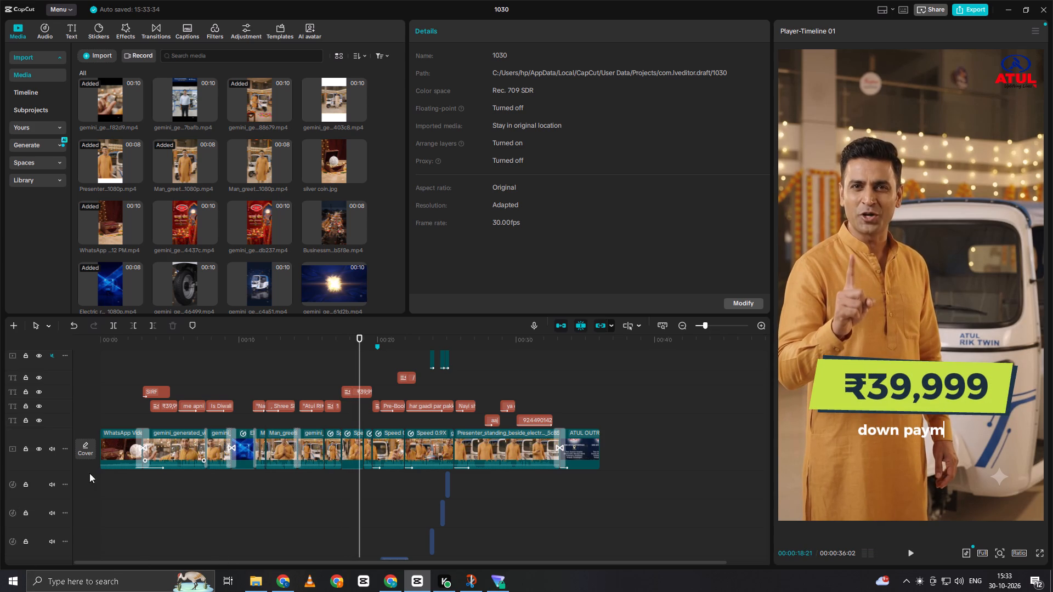
Copy the Money sound effect from about 3.5 seconds and align the copy's start with the green ₹39,999 title at about 17.5 seconds.
{"action": "scroll", "coordinate": [175, 544], "scroll_direction": "down", "scroll_amount": 7}
{"action": "left_click", "coordinate": [168, 516]}
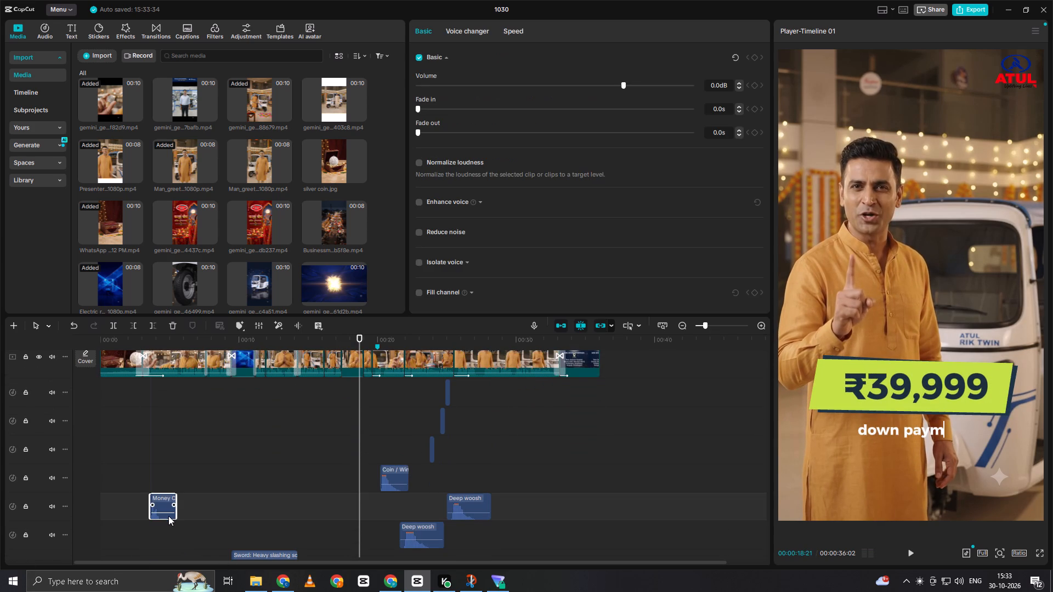
{"action": "left_click_drag", "start_coordinate": [164, 509], "coordinate": [365, 437], "text": "alt"}
{"action": "left_click", "coordinate": [353, 431]}
{"action": "key", "text": "space"}
{"action": "left_click", "coordinate": [339, 431]}
{"action": "key", "text": "space"}
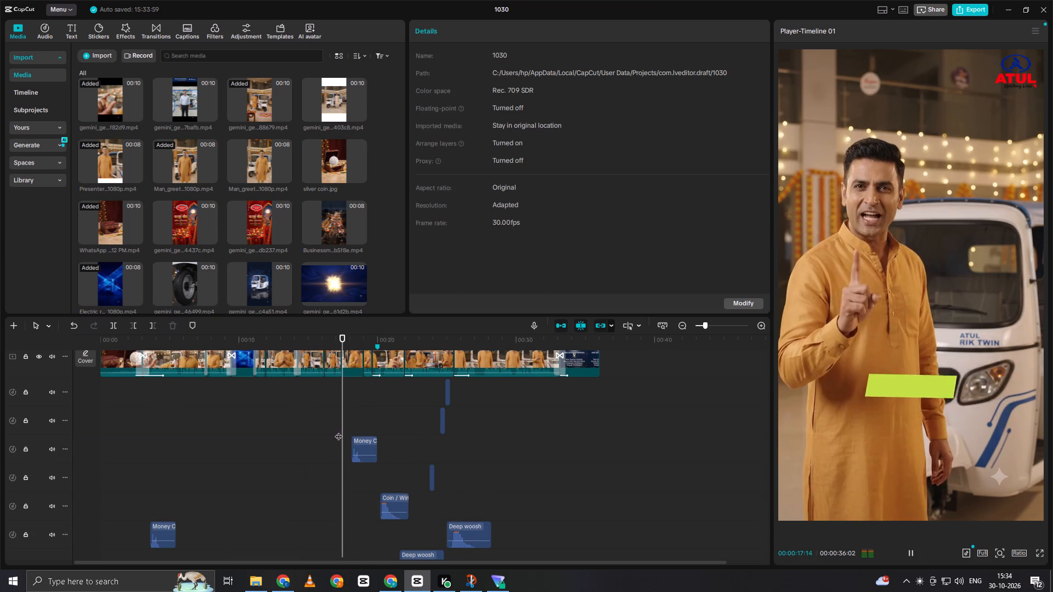
{"action": "key", "text": "space"}
{"action": "left_click", "coordinate": [355, 453]}
{"action": "left_click_drag", "start_coordinate": [359, 453], "coordinate": [352, 452]}
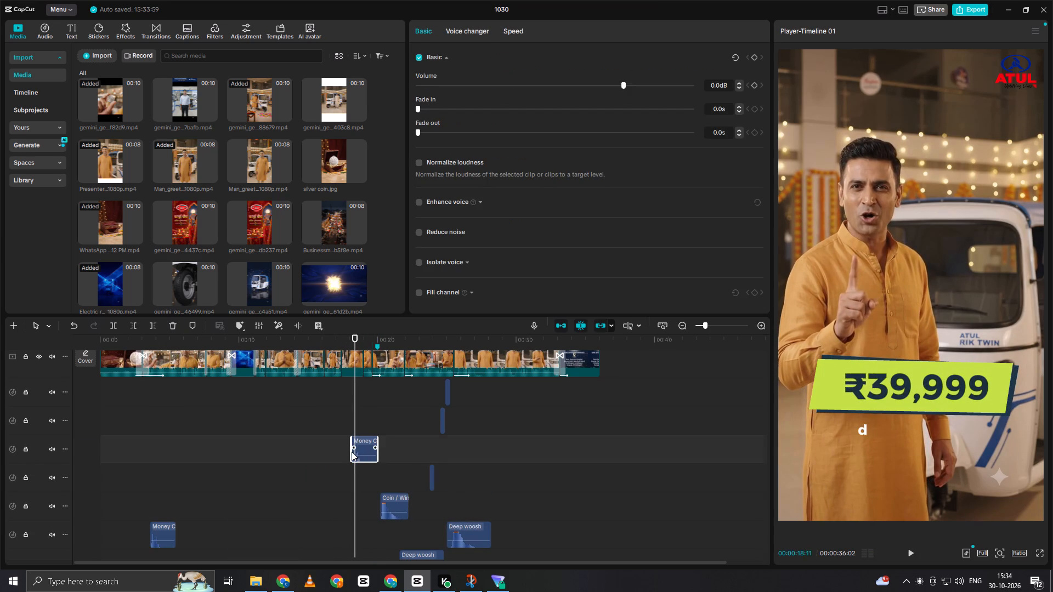
{"action": "left_click_drag", "start_coordinate": [352, 452], "coordinate": [350, 452]}
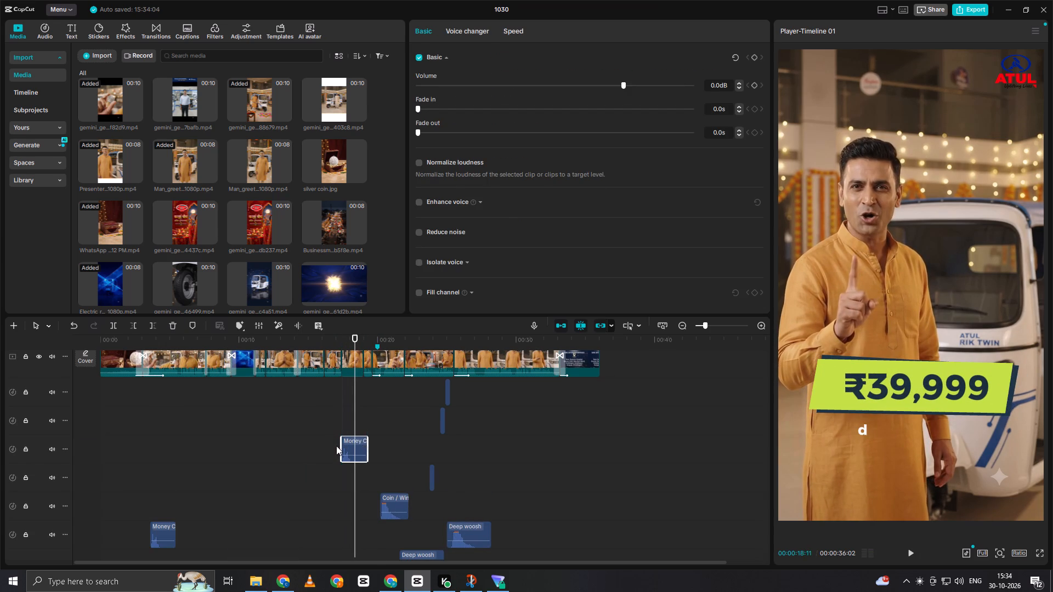
Play back from about 17 seconds through to the ATUL outro card to check the added sound effect.
{"action": "left_click", "coordinate": [336, 446]}
{"action": "key", "text": "space"}
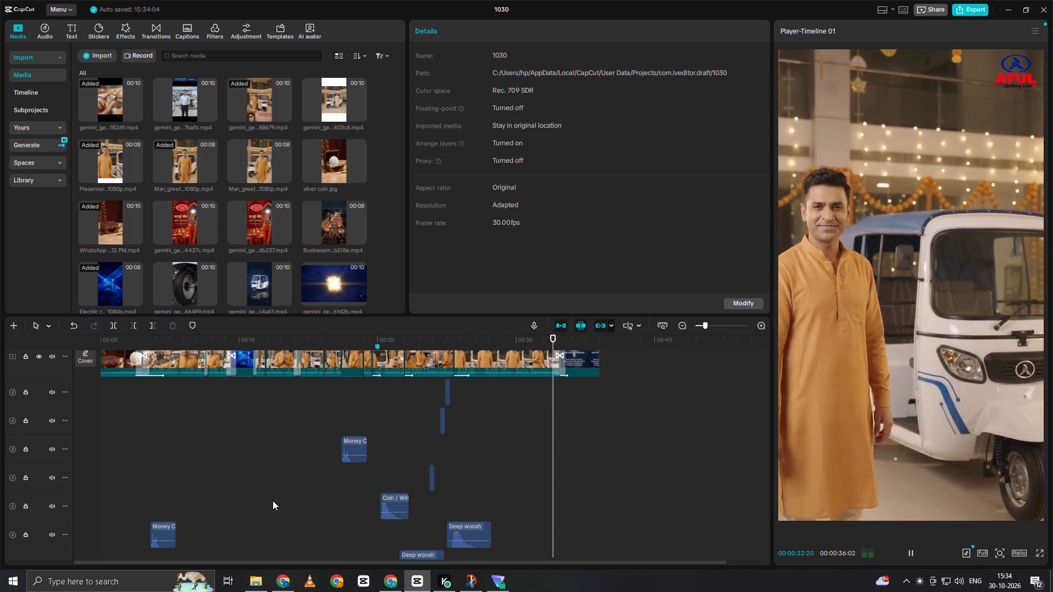
Change "Shree" to "Shri" in the "Shree Shyam Enterprises, Ambikapur se." caption at about 12 seconds.
{"action": "left_click", "coordinate": [287, 428]}
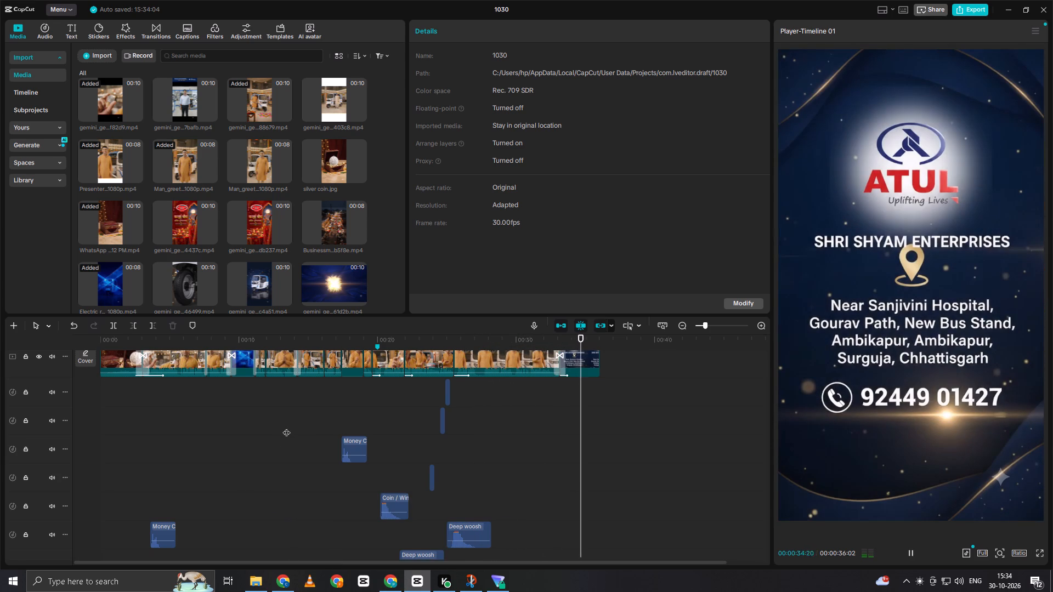
{"action": "left_click_drag", "start_coordinate": [285, 425], "coordinate": [268, 431]}
{"action": "key", "text": "space"}
{"action": "key", "text": "space"}
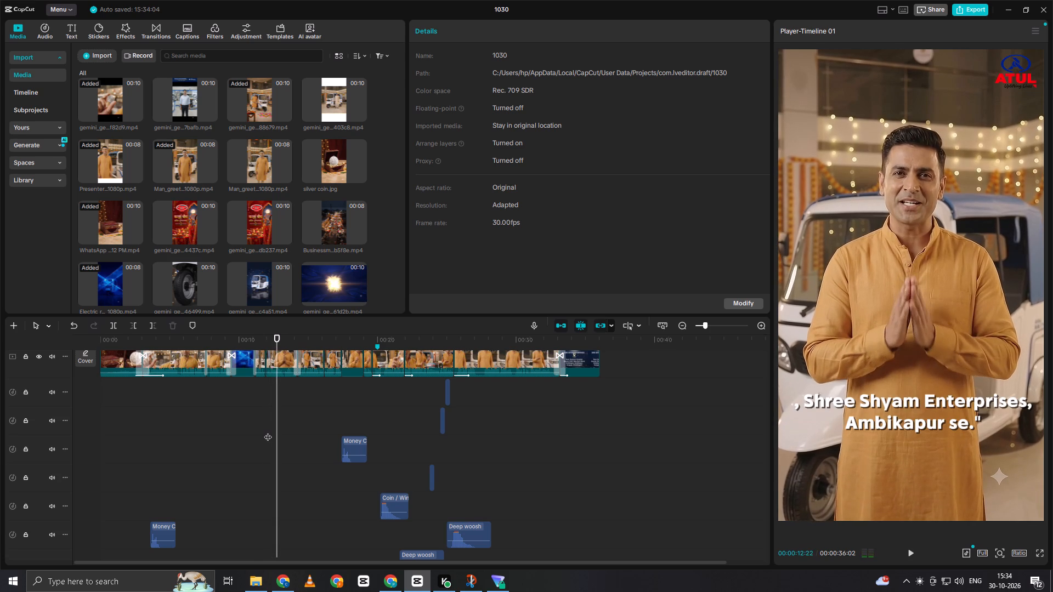
{"action": "scroll", "coordinate": [278, 382], "scroll_direction": "up", "scroll_amount": 8}
{"action": "left_click", "coordinate": [277, 420]}
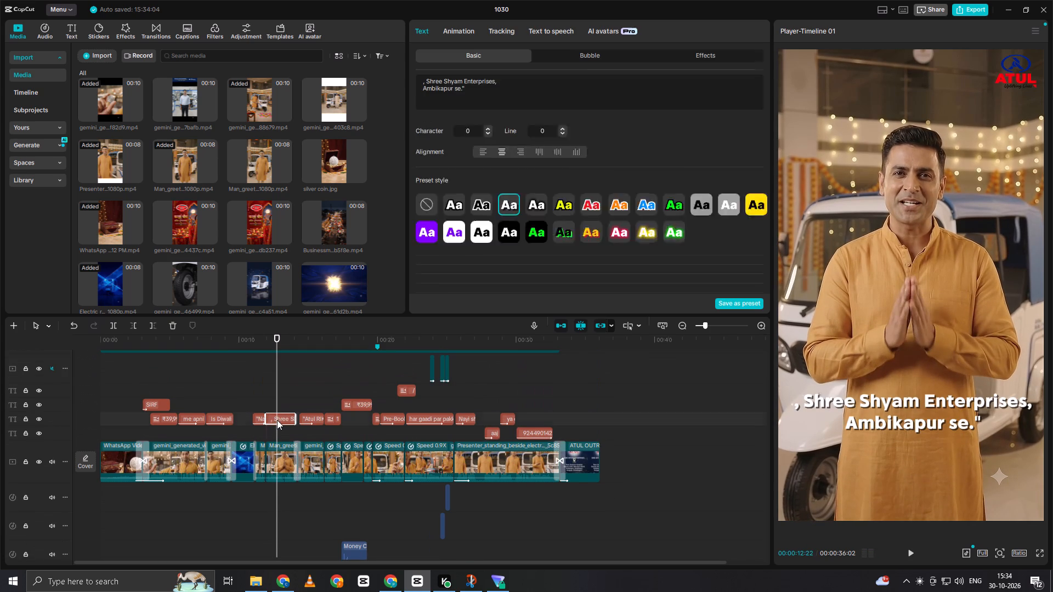
{"action": "left_click", "coordinate": [441, 81]}
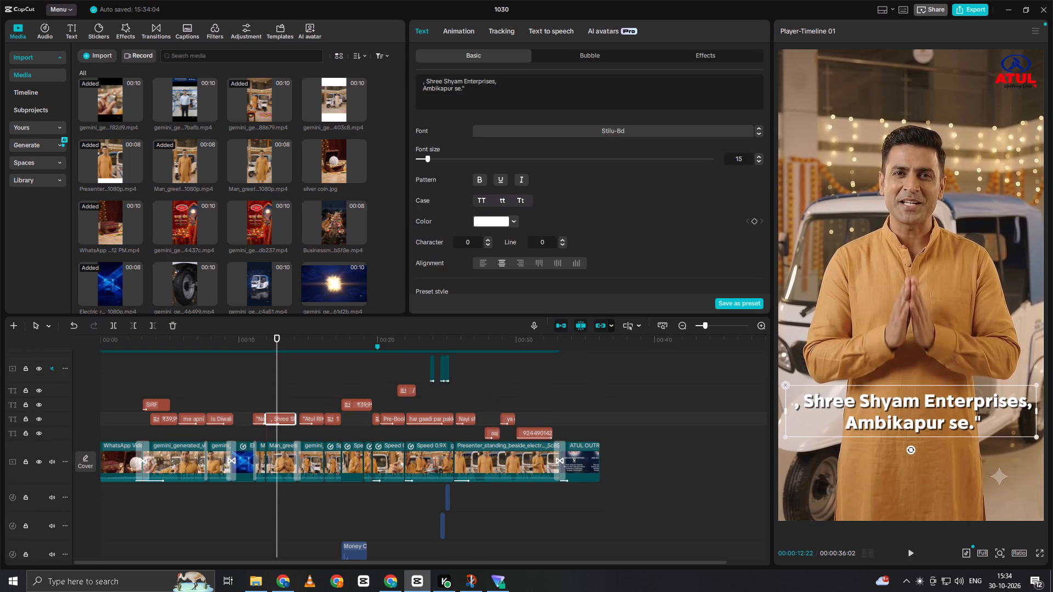
{"action": "key", "text": "BackSpace"}
{"action": "key", "text": "BackSpace"}
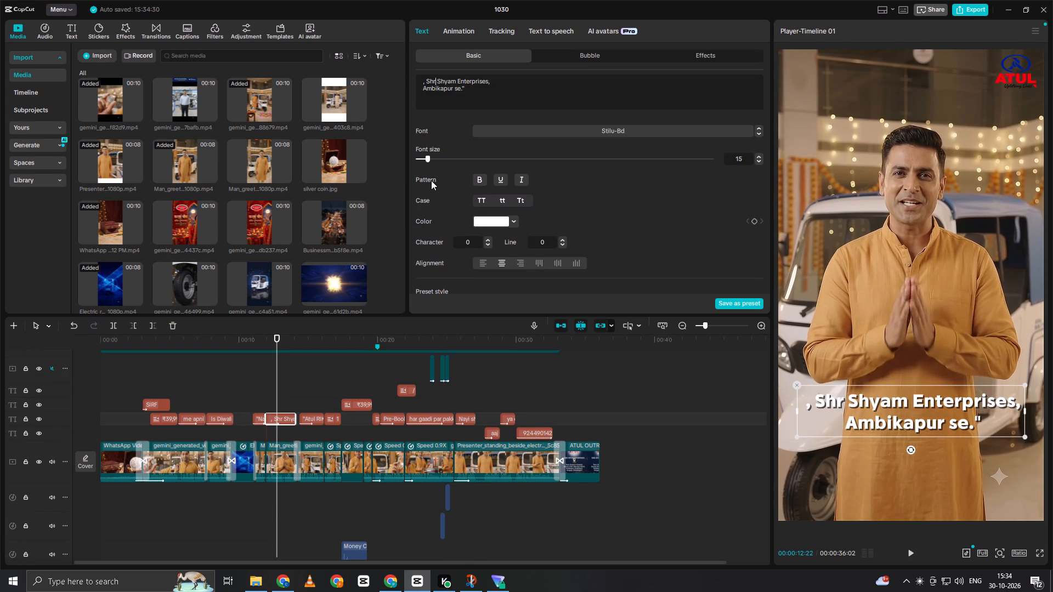
{"action": "key", "text": "i"}
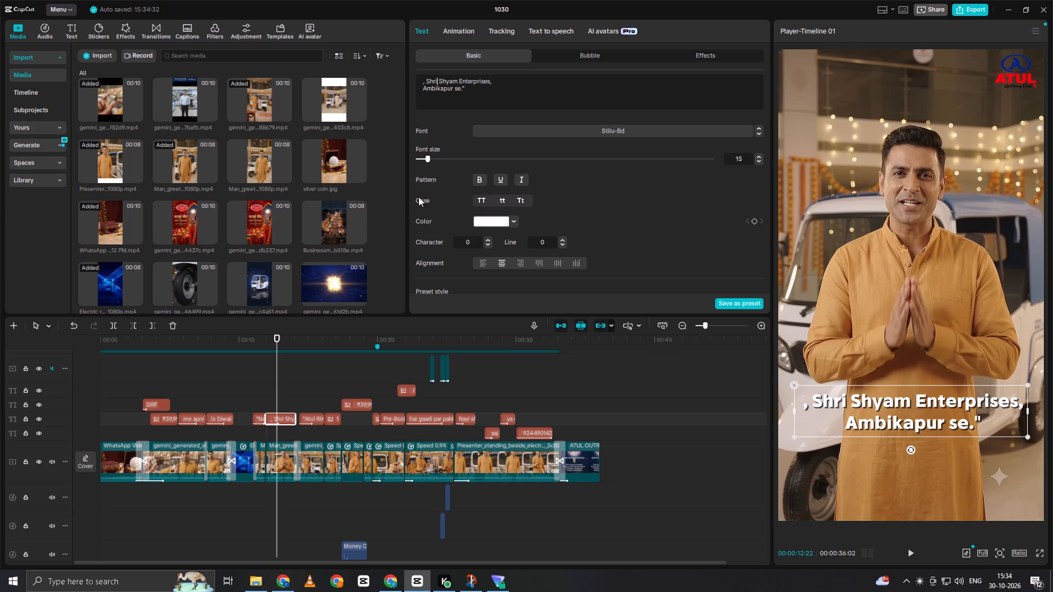
Play back the whole video from the start, replay the transition into the outro card, and select the ATUL OUTRO clip.
{"action": "left_click", "coordinate": [134, 386]}
{"action": "left_click_drag", "start_coordinate": [134, 386], "coordinate": [75, 433]}
{"action": "key", "text": "space"}
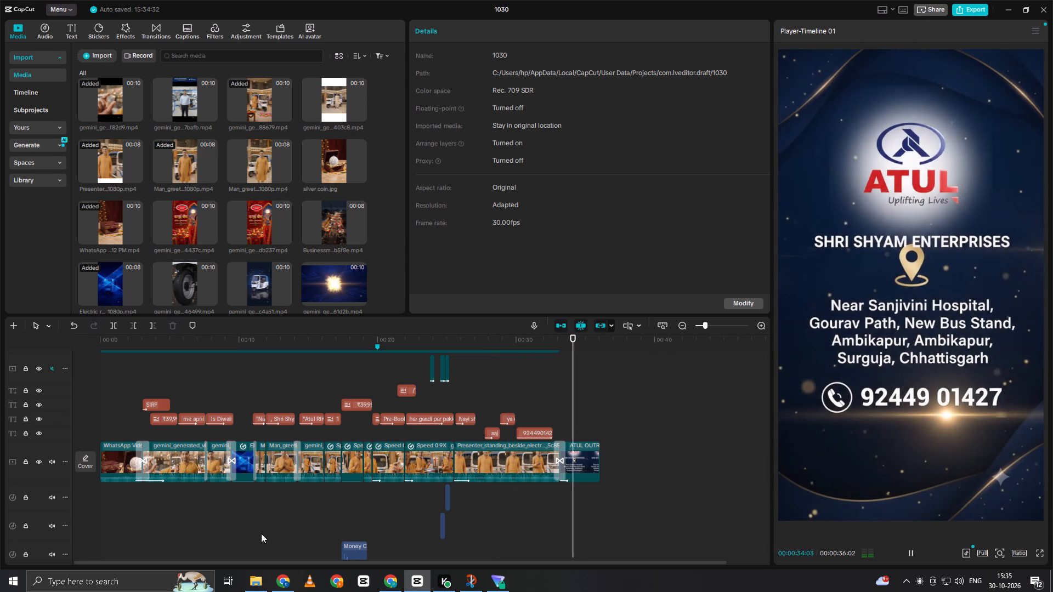
{"action": "key", "text": "space"}
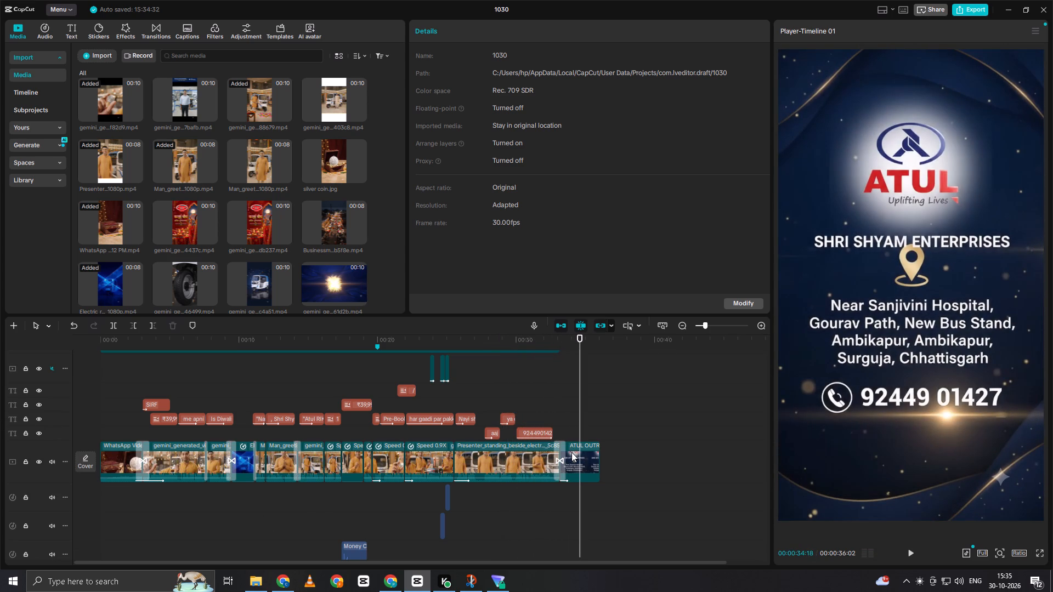
{"action": "left_click", "coordinate": [573, 454]}
{"action": "left_click", "coordinate": [553, 418]}
{"action": "key", "text": "space"}
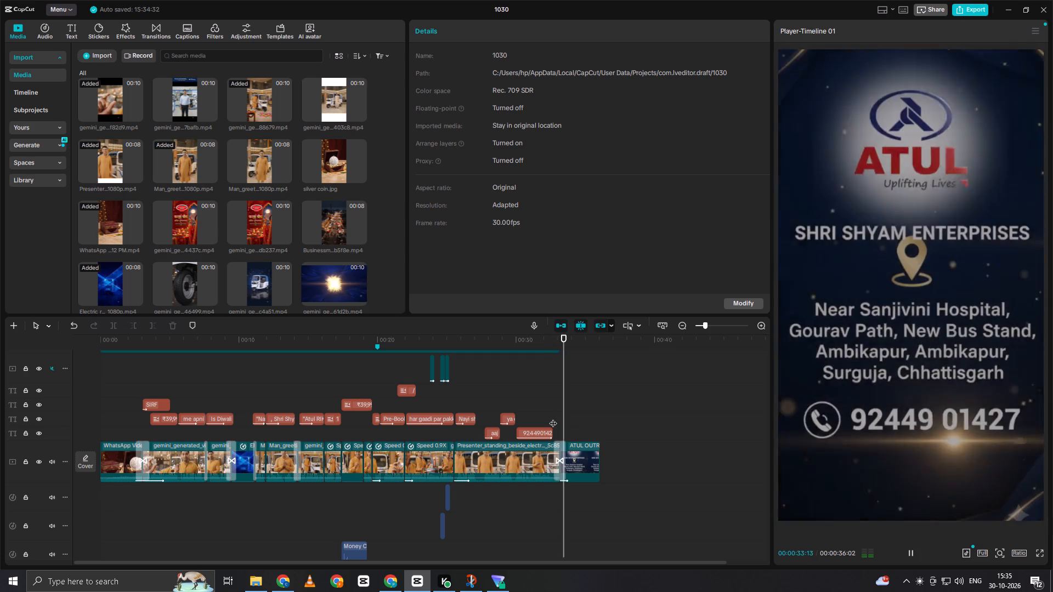
{"action": "key", "text": "space"}
{"action": "left_click", "coordinate": [584, 457]}
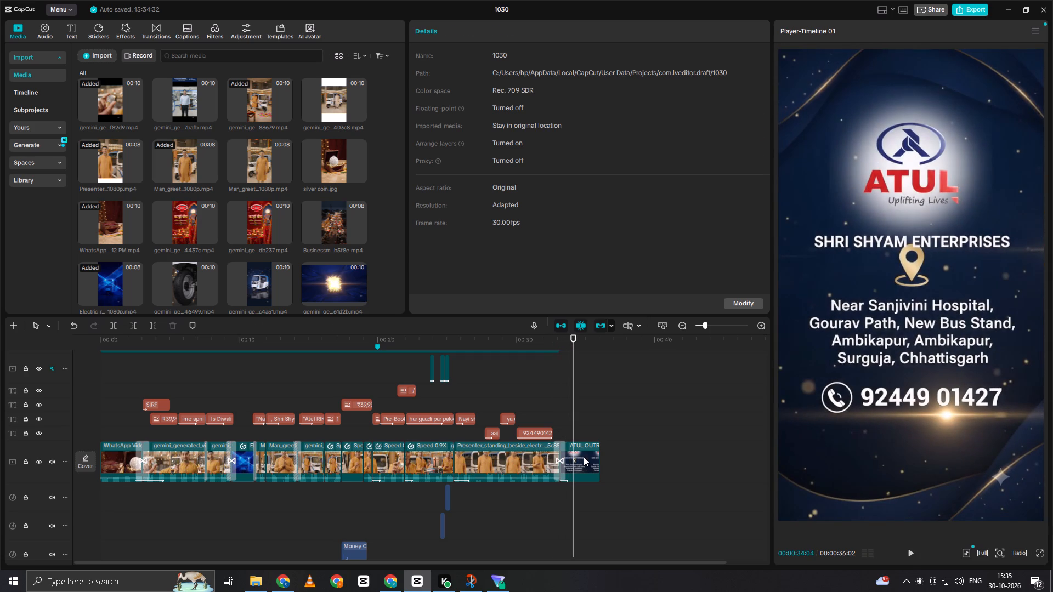
Switch to the Downloads folder in File Explorer, find the ATUL POSTE4R image, and open it for a look.
{"action": "left_click", "coordinate": [255, 575]}
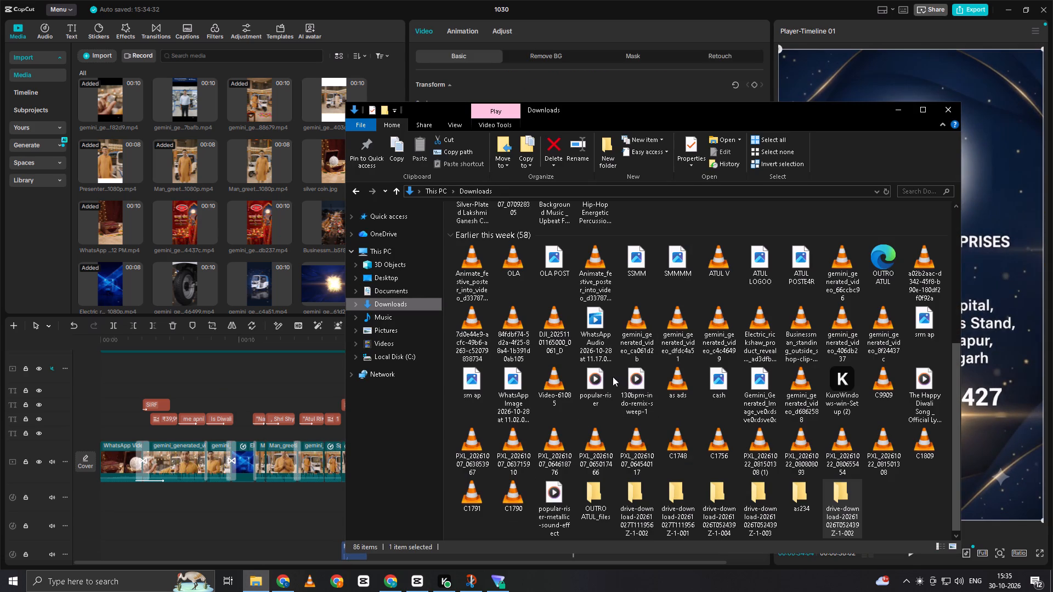
{"action": "scroll", "coordinate": [612, 389], "scroll_direction": "down", "scroll_amount": 2}
{"action": "scroll", "coordinate": [571, 336], "scroll_direction": "up", "scroll_amount": 4}
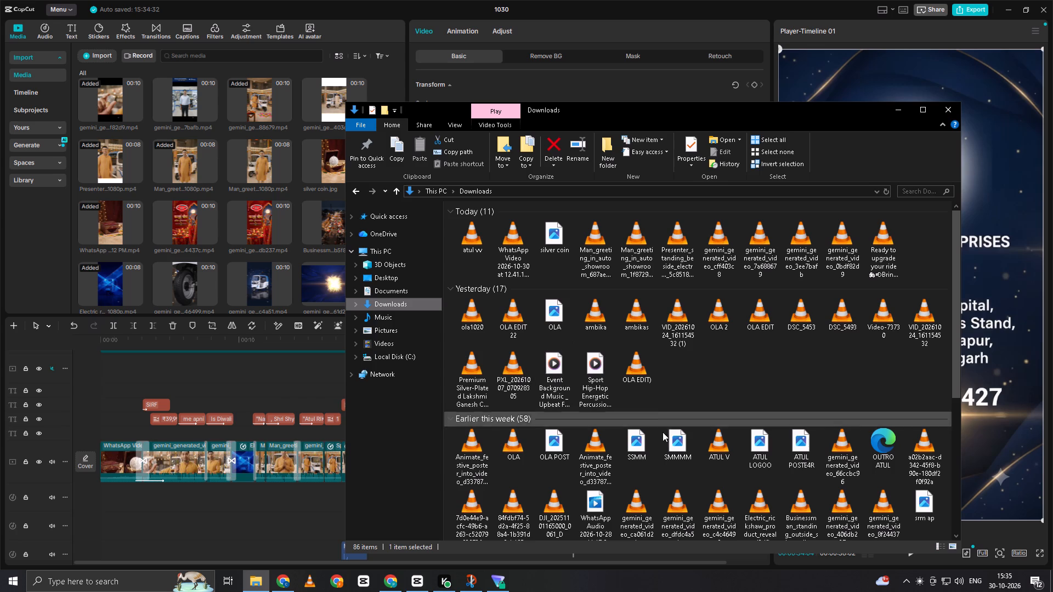
{"action": "scroll", "coordinate": [669, 470], "scroll_direction": "down", "scroll_amount": 1}
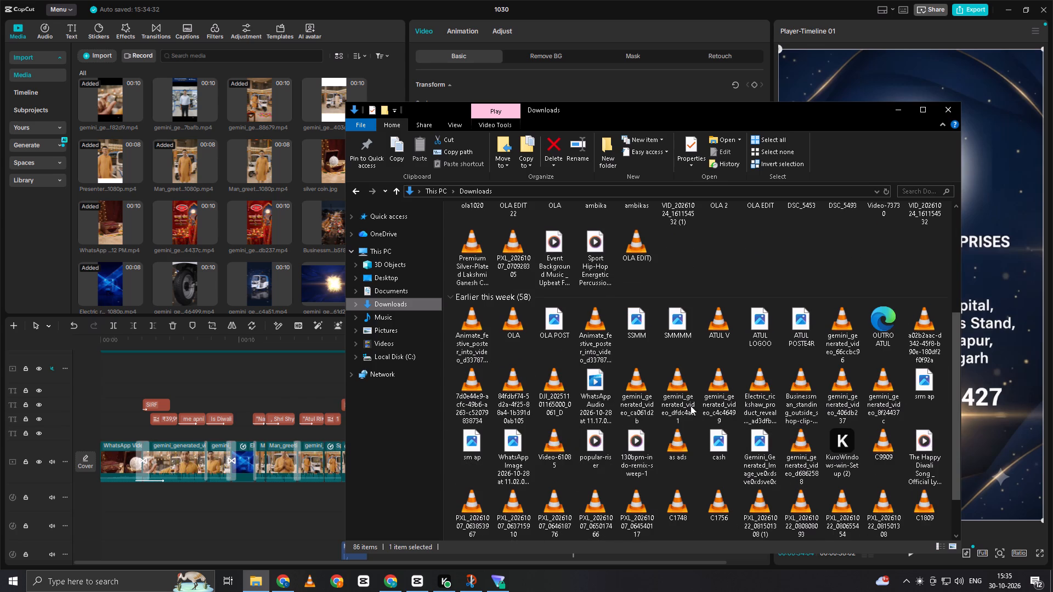
{"action": "scroll", "coordinate": [540, 464], "scroll_direction": "down", "scroll_amount": 2}
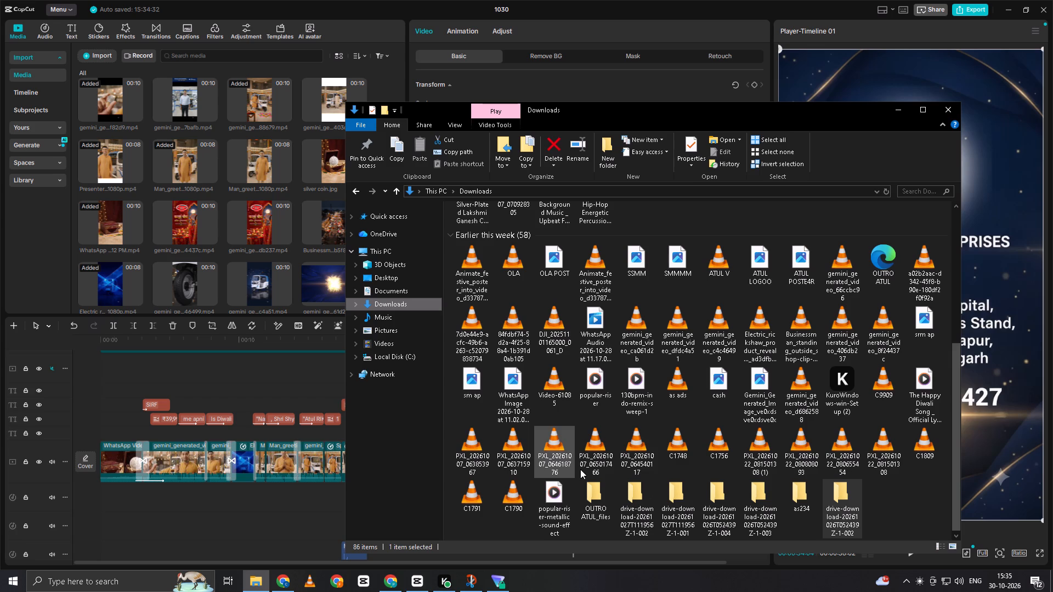
{"action": "scroll", "coordinate": [566, 425], "scroll_direction": "up", "scroll_amount": 2}
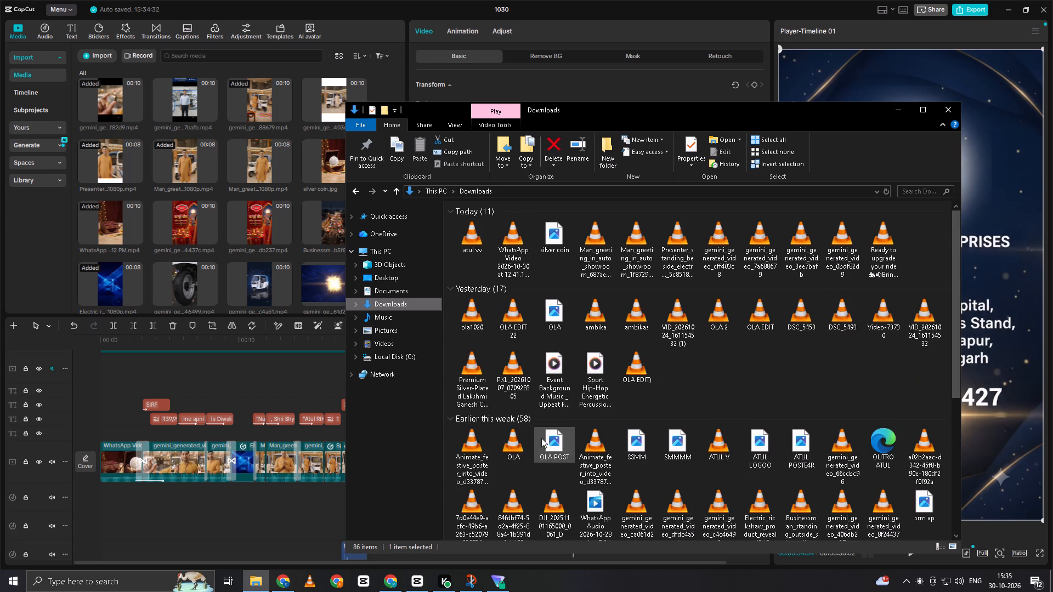
{"action": "left_click", "coordinate": [788, 458]}
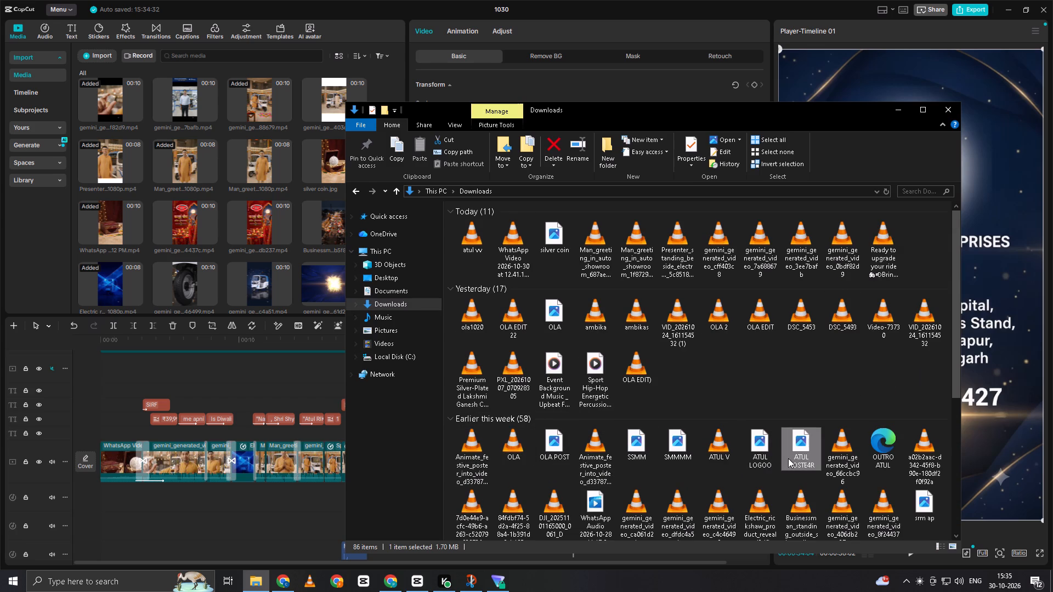
{"action": "key", "text": "Return"}
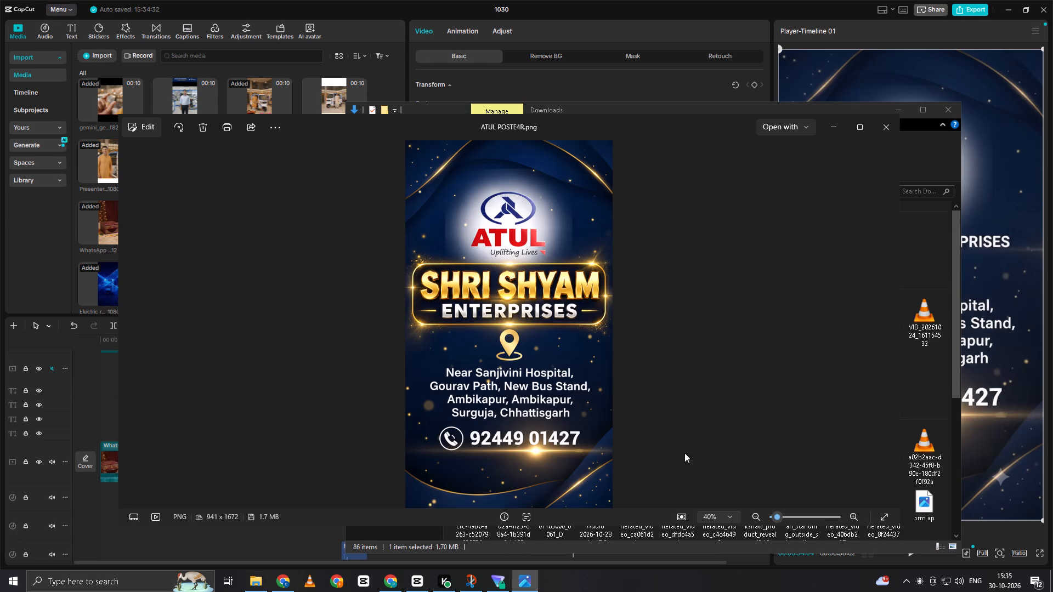
{"action": "key", "text": "Return"}
{"action": "key", "text": "Return"}
{"action": "key", "text": "Return"}
{"action": "key", "text": "Return"}
{"action": "key", "text": "Return"}
{"action": "left_click", "coordinate": [886, 128]}
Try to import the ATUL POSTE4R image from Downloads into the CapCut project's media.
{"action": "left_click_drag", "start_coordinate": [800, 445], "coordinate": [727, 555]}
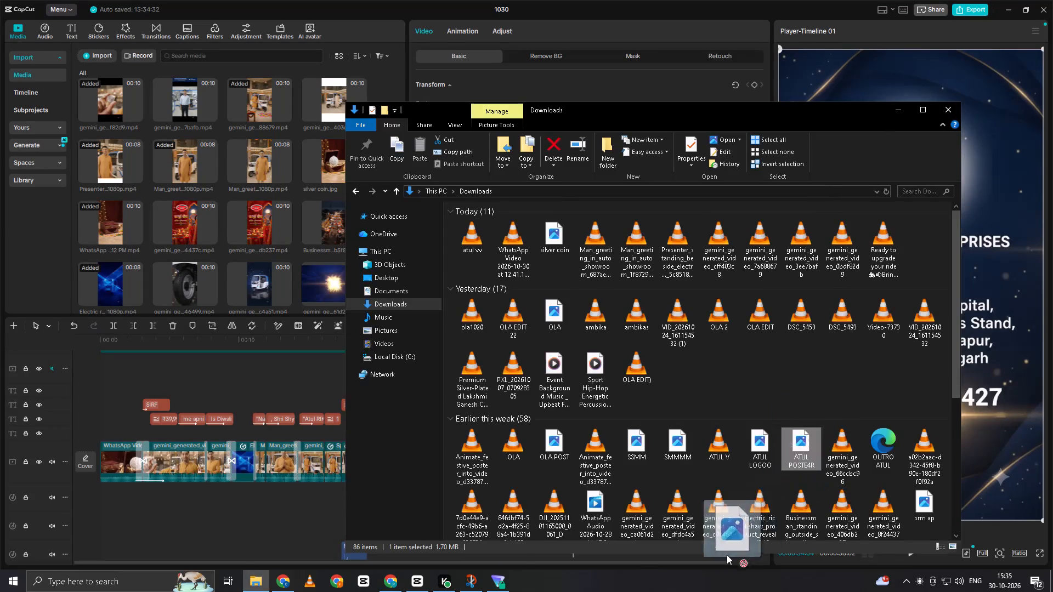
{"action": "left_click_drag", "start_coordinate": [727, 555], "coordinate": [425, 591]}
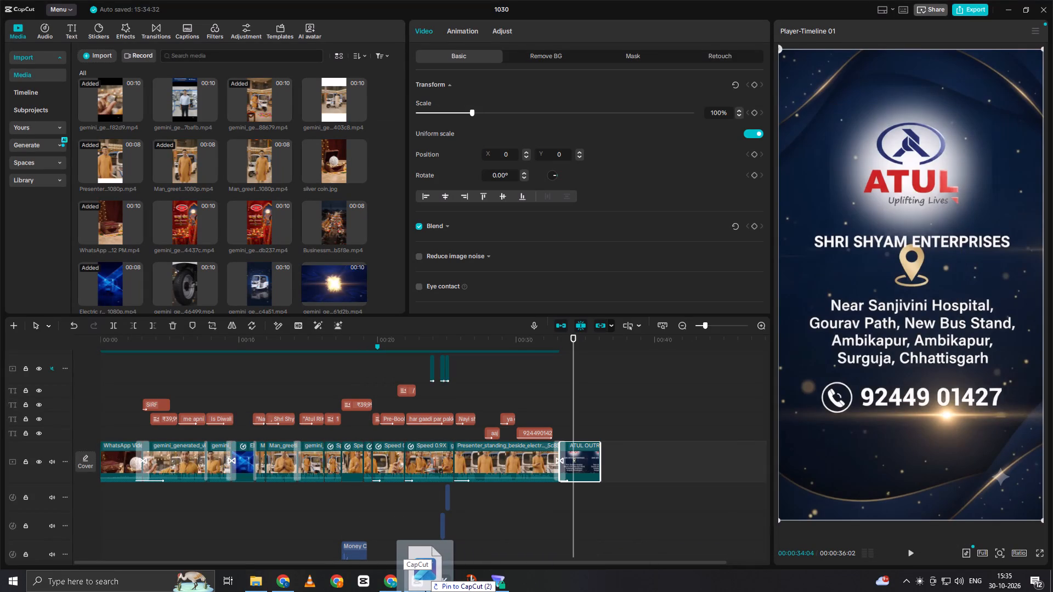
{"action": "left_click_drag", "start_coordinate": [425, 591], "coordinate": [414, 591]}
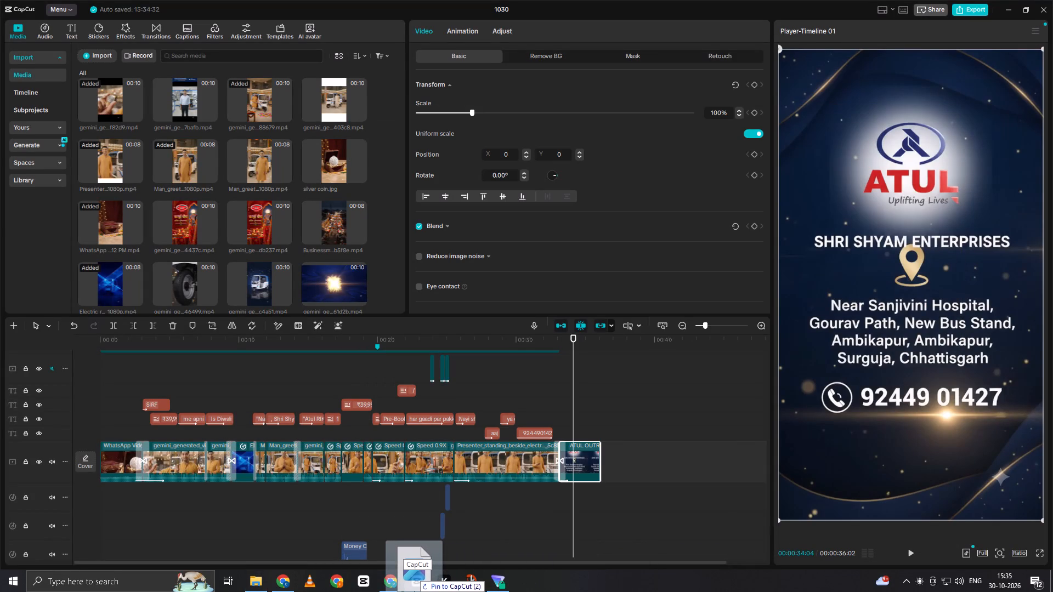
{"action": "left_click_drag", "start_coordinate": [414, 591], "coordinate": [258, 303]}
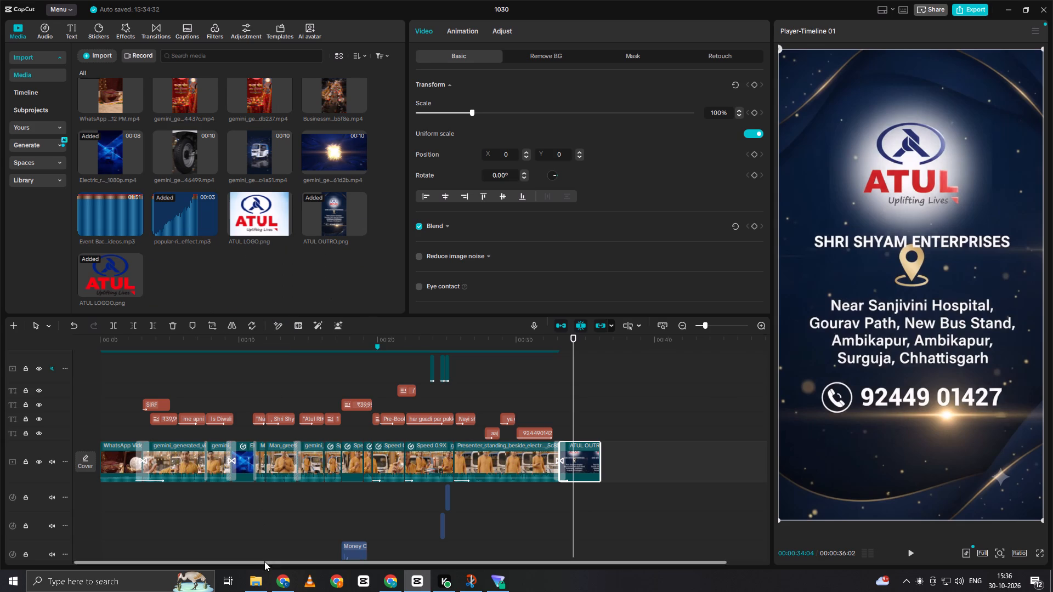
Import the ATUL POSTE4R image from the Downloads folder into the project's media and leave File Explorer.
{"action": "left_click", "coordinate": [259, 586]}
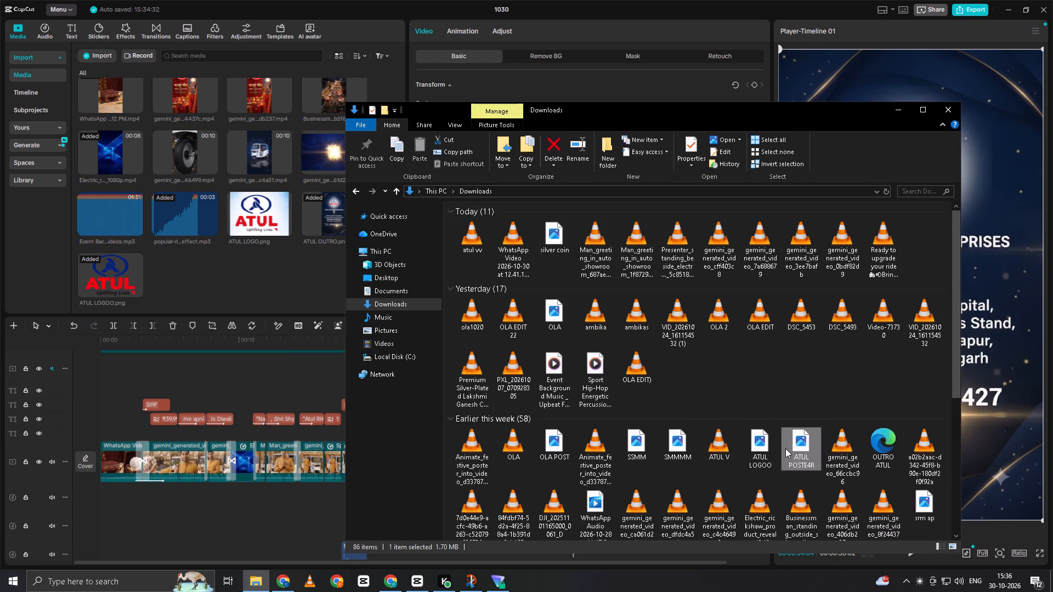
{"action": "left_click_drag", "start_coordinate": [808, 444], "coordinate": [424, 576]}
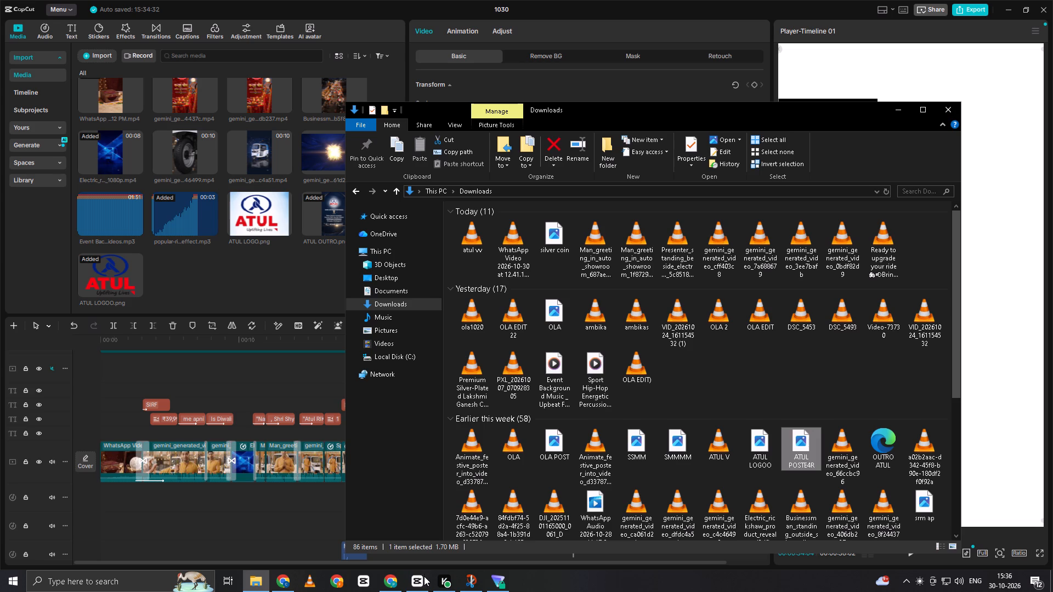
{"action": "left_click_drag", "start_coordinate": [424, 576], "coordinate": [446, 557]}
{"action": "left_click_drag", "start_coordinate": [803, 449], "coordinate": [619, 509]}
{"action": "left_click", "coordinate": [704, 414]}
{"action": "left_click", "coordinate": [723, 389]}
{"action": "scroll", "coordinate": [732, 376], "scroll_direction": "up", "scroll_amount": 4}
{"action": "scroll", "coordinate": [809, 380], "scroll_direction": "up", "scroll_amount": 3}
{"action": "scroll", "coordinate": [811, 389], "scroll_direction": "down", "scroll_amount": 4}
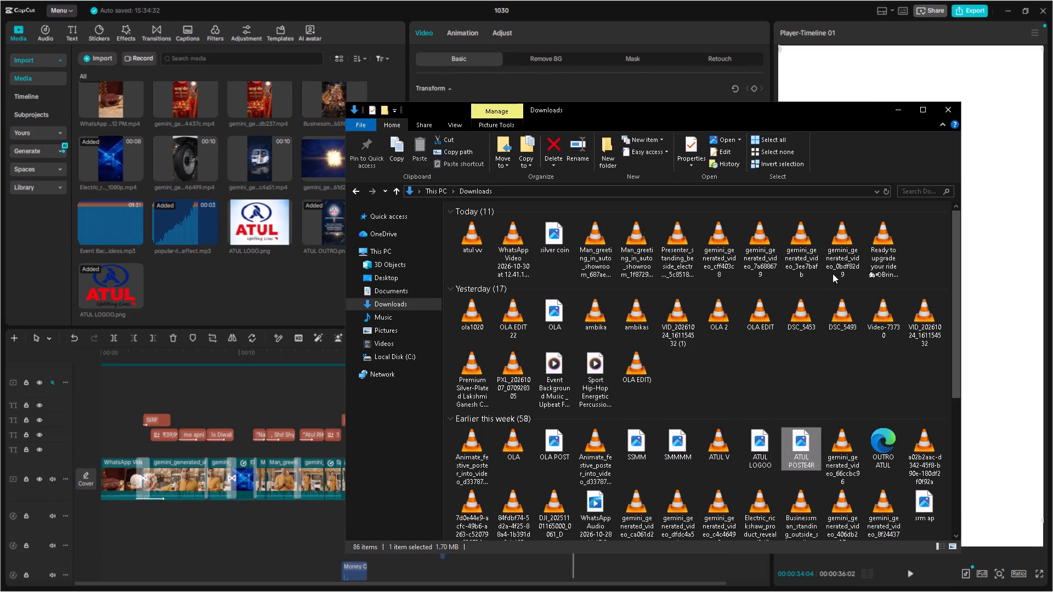
{"action": "left_click", "coordinate": [949, 103]}
{"action": "left_click", "coordinate": [942, 109]}
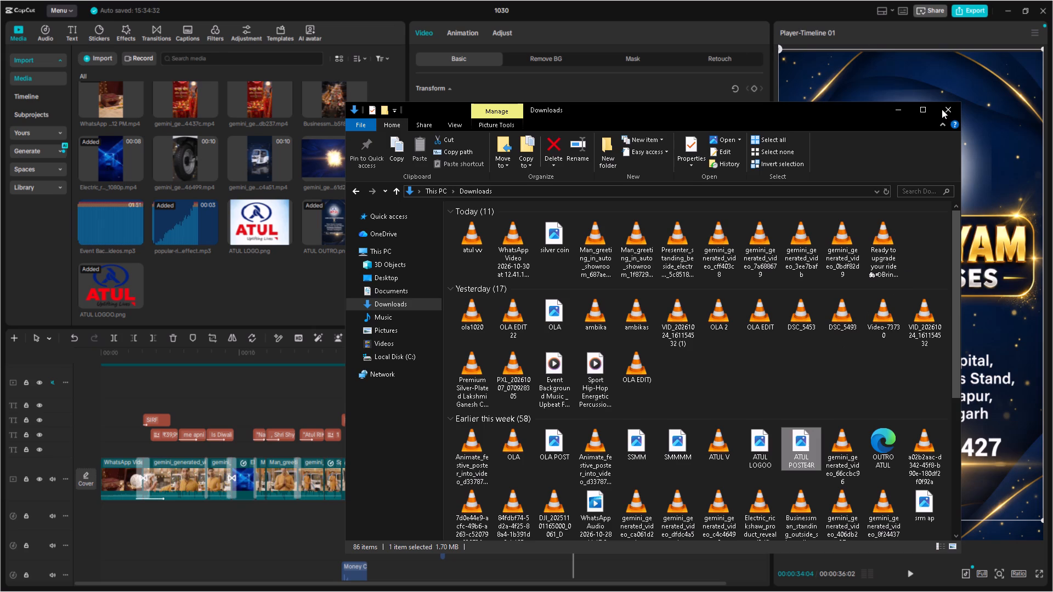
{"action": "triple_click", "coordinate": [947, 109]}
{"action": "left_click", "coordinate": [947, 107]}
Replace the ATUL OUTRO clip at the end of the main track with the imported ATUL POSTE4R image.
{"action": "left_click", "coordinate": [267, 297]}
{"action": "scroll", "coordinate": [212, 240], "scroll_direction": "down", "scroll_amount": 6}
{"action": "left_click", "coordinate": [173, 263]}
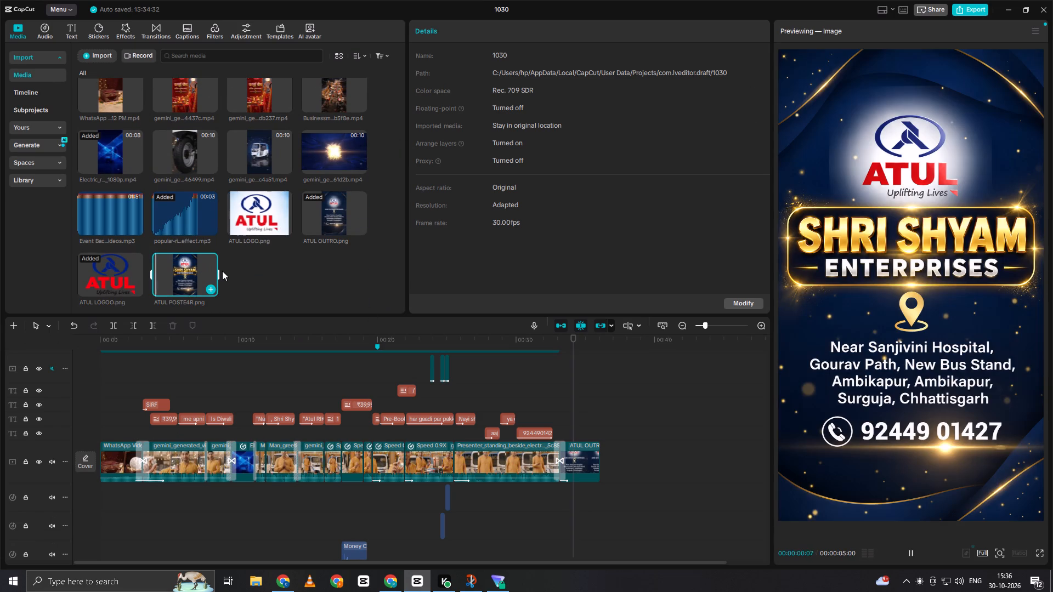
{"action": "key", "text": "space"}
{"action": "left_click_drag", "start_coordinate": [192, 271], "coordinate": [571, 454]}
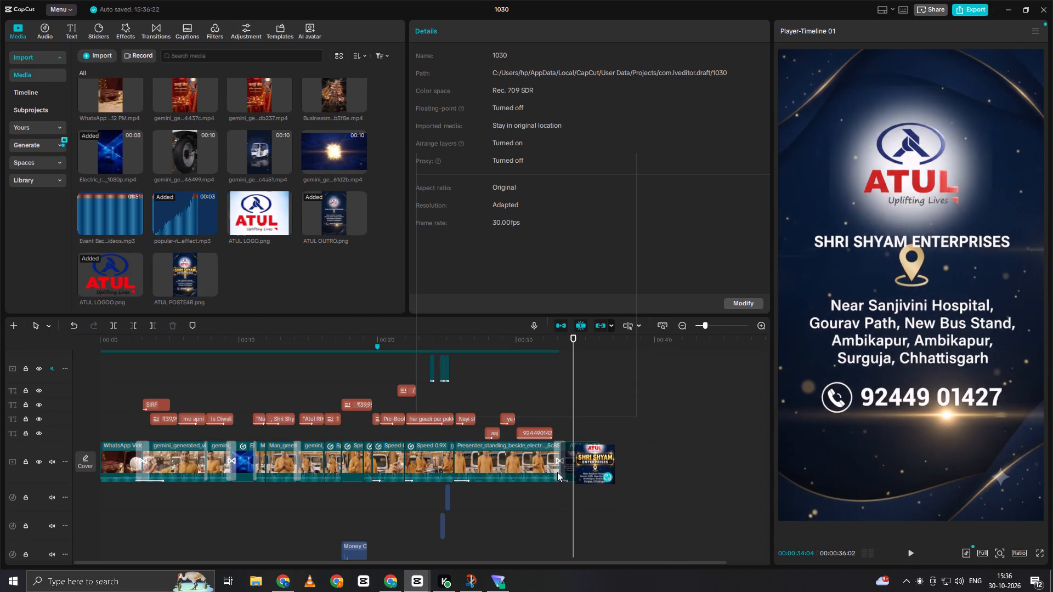
{"action": "left_click", "coordinate": [566, 401]}
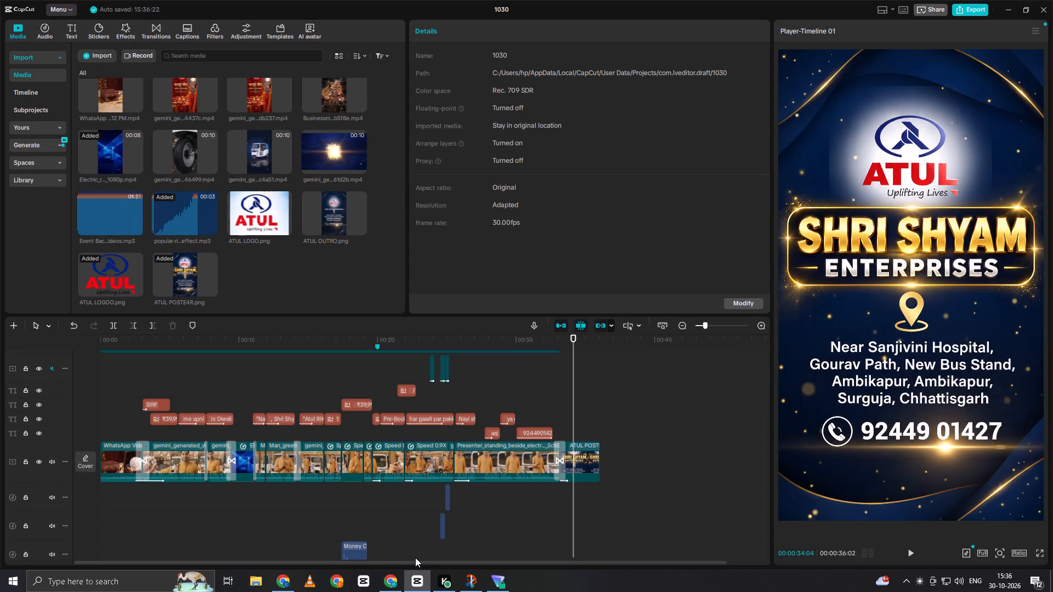
Play back the video from the start to about 15 seconds, and return the playhead to the beginning.
{"action": "left_click", "coordinate": [117, 391]}
{"action": "left_click_drag", "start_coordinate": [118, 391], "coordinate": [105, 403]}
{"action": "key", "text": "space"}
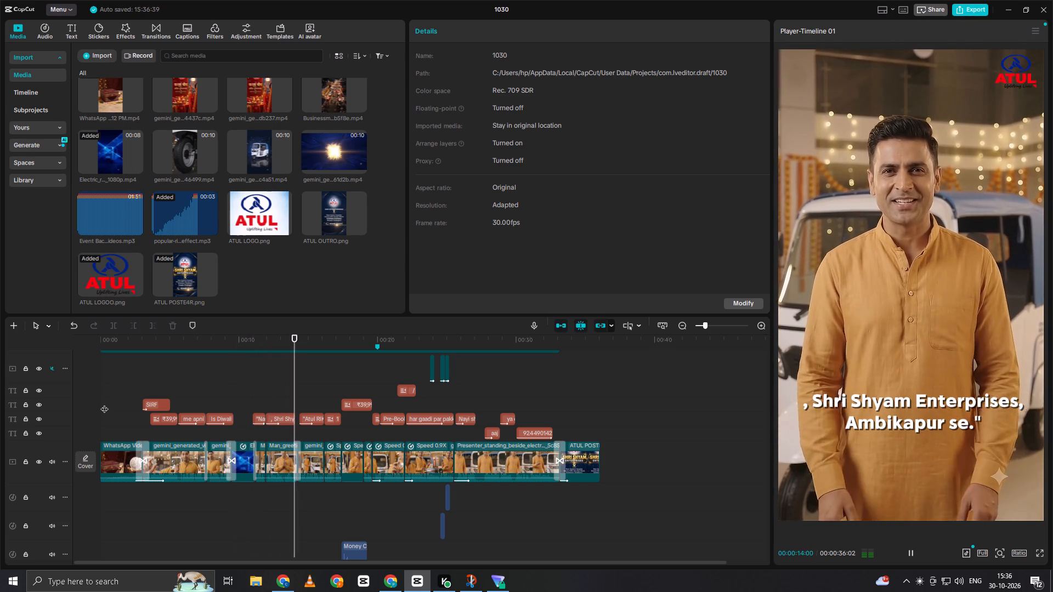
{"action": "key", "text": "space"}
{"action": "left_click", "coordinate": [137, 422]}
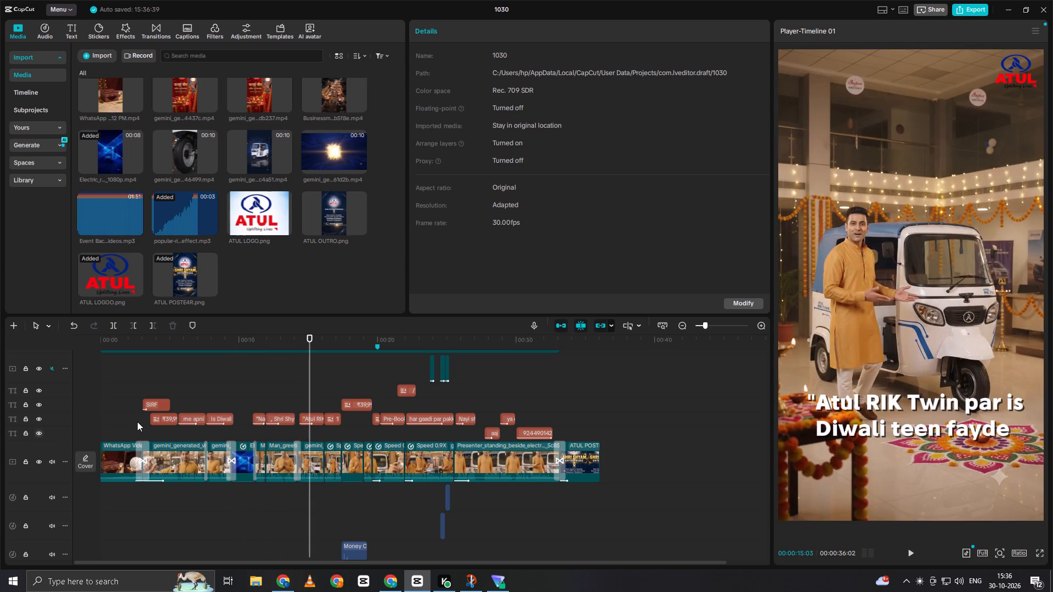
{"action": "left_click_drag", "start_coordinate": [137, 421], "coordinate": [75, 442]}
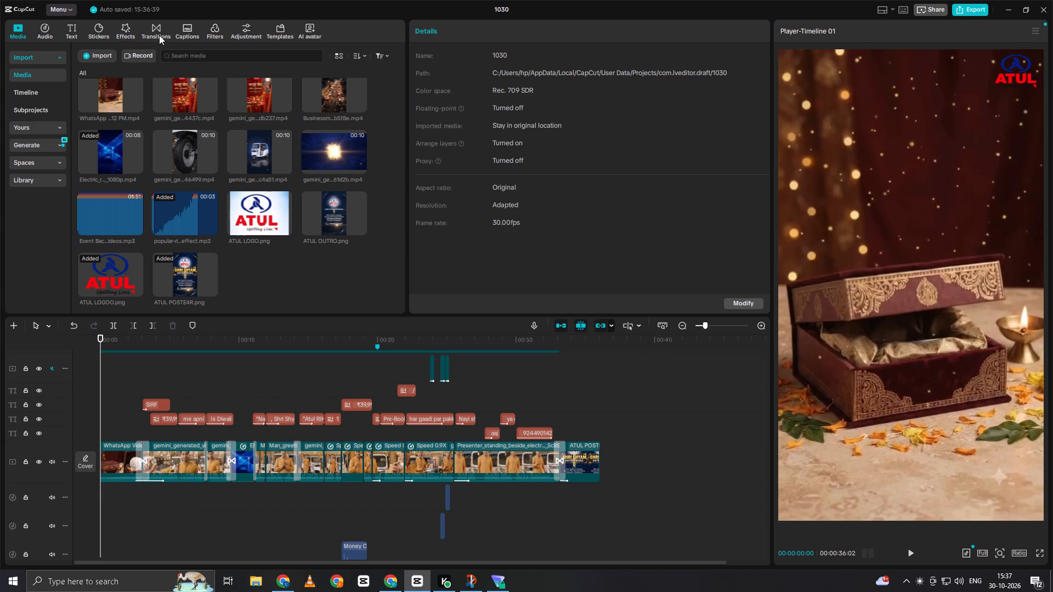
Search the video effects for "BLUR", add the Blur effect at the start of the timeline, and preview it.
{"action": "left_click", "coordinate": [129, 31]}
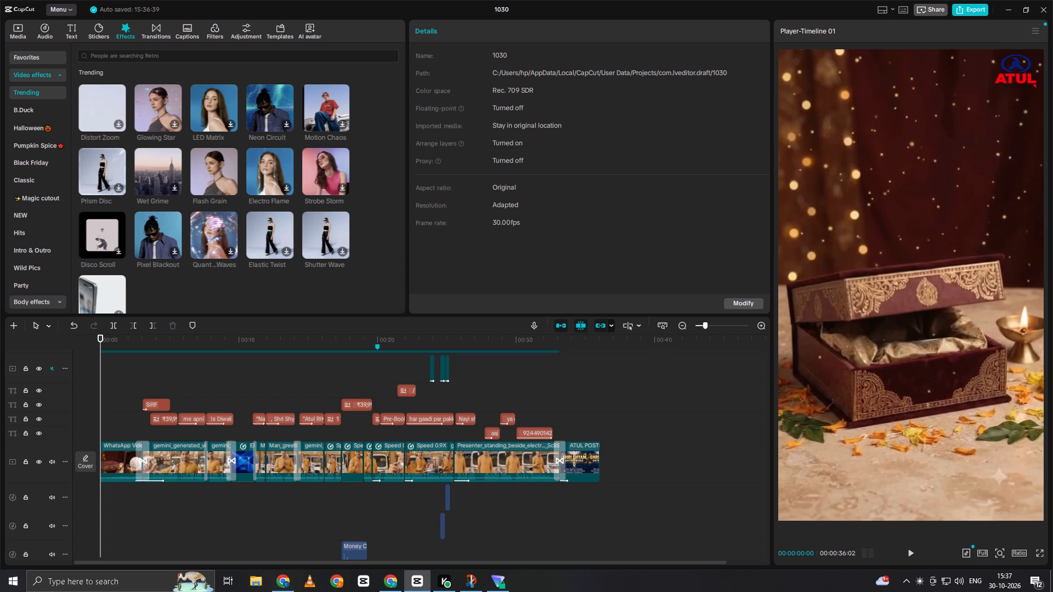
{"action": "left_click", "coordinate": [127, 57]}
{"action": "left_click", "coordinate": [102, 83]}
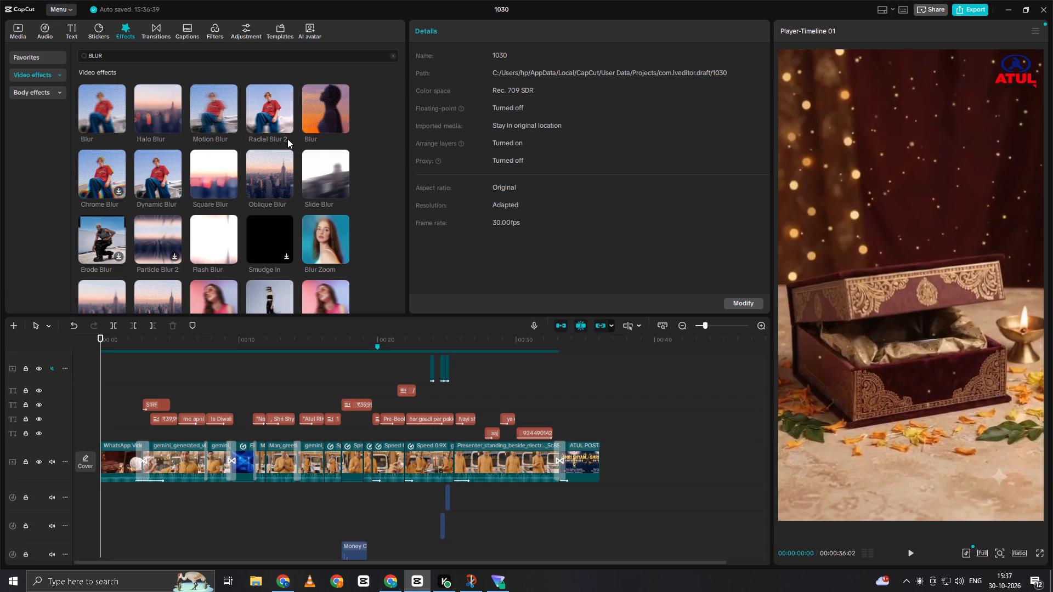
{"action": "left_click_drag", "start_coordinate": [90, 106], "coordinate": [101, 400]}
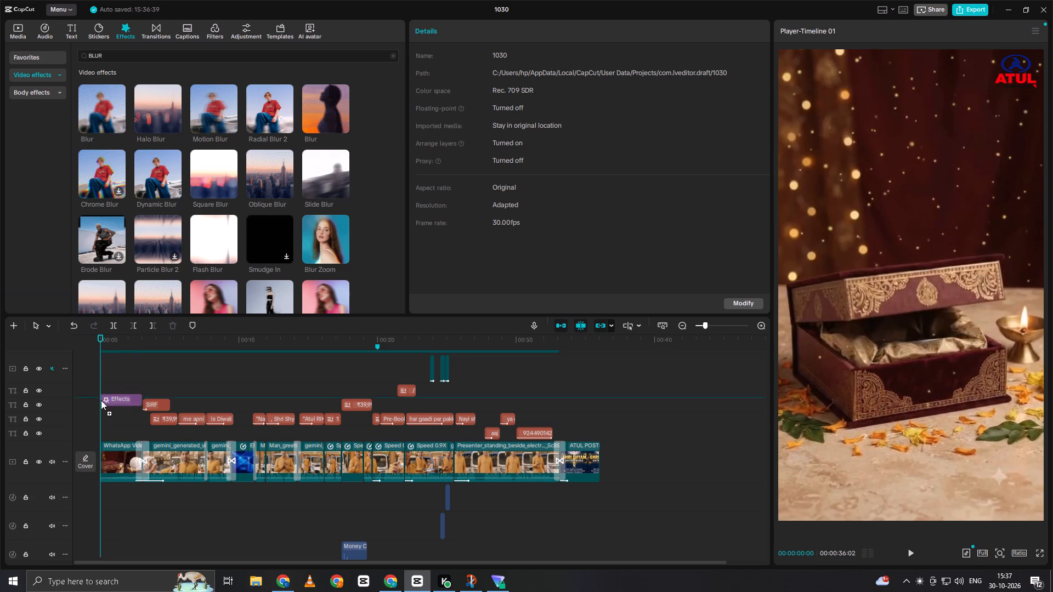
{"action": "left_click_drag", "start_coordinate": [101, 400], "coordinate": [101, 426]}
{"action": "double_click", "coordinate": [102, 411]}
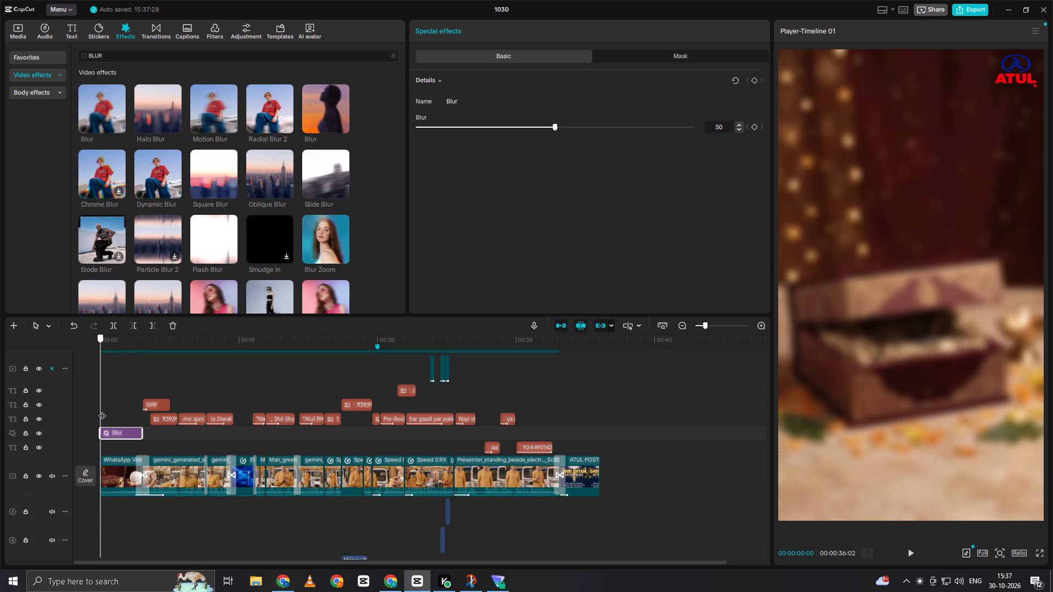
{"action": "key", "text": "space"}
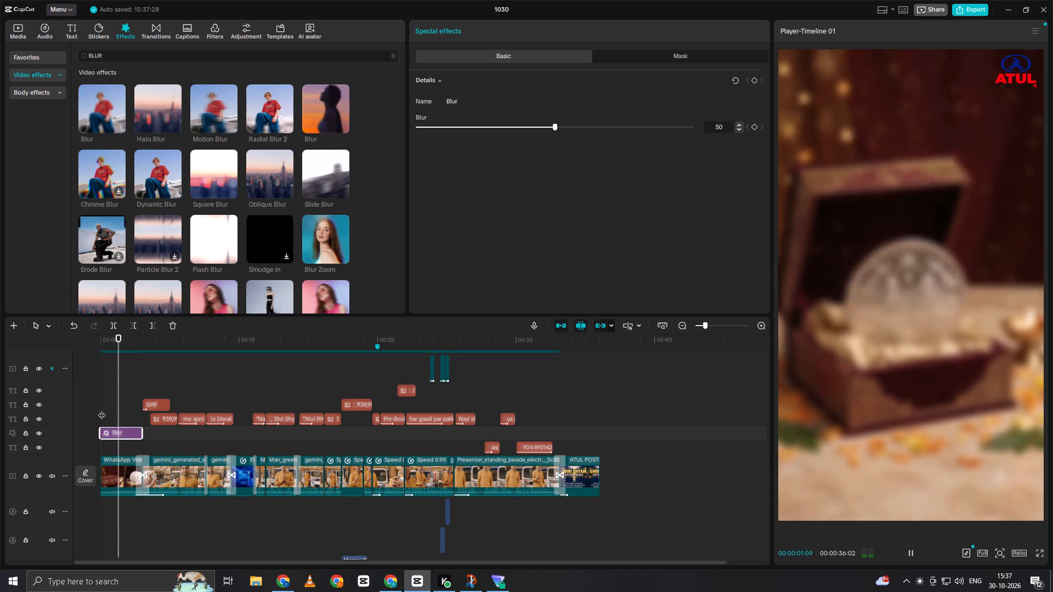
{"action": "key", "text": "space"}
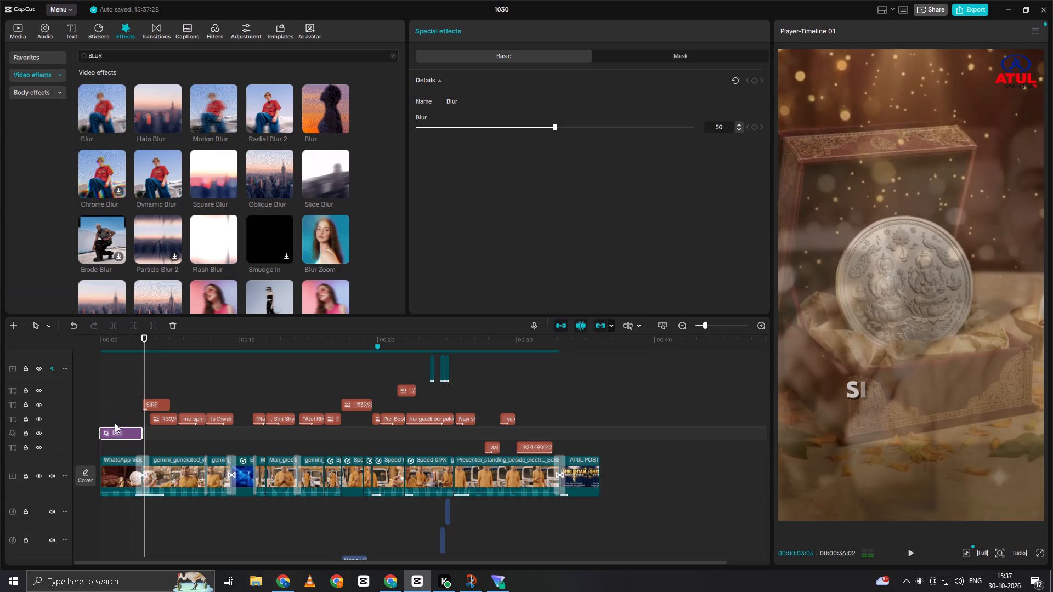
Stretch the Blur effect across the whole video and place it directly above the main track, starting at zero.
{"action": "left_click_drag", "start_coordinate": [142, 431], "coordinate": [180, 432]}
{"action": "left_click_drag", "start_coordinate": [180, 432], "coordinate": [591, 432]}
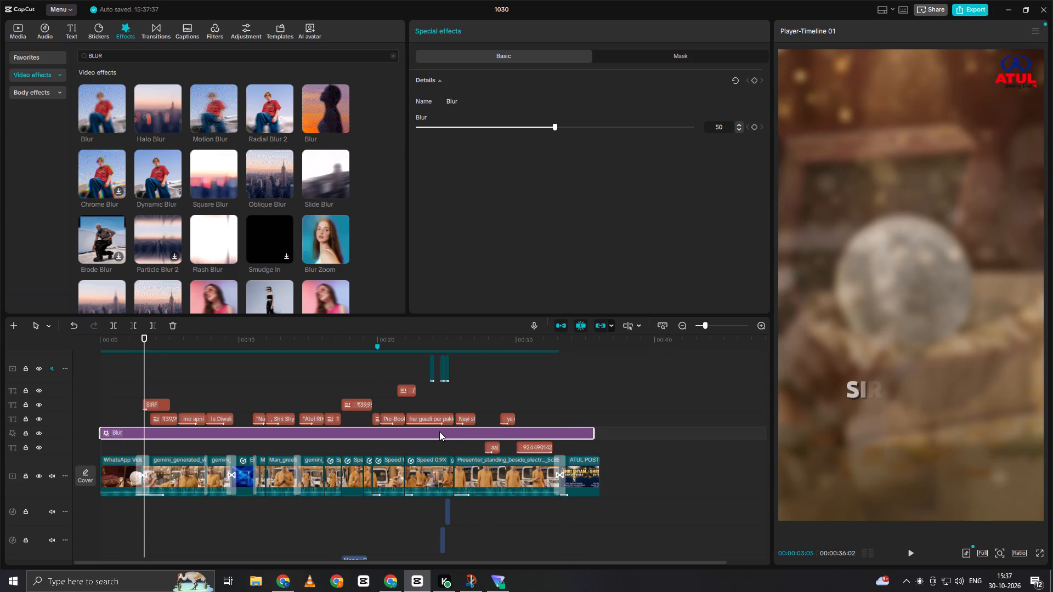
{"action": "left_click_drag", "start_coordinate": [439, 432], "coordinate": [445, 453]}
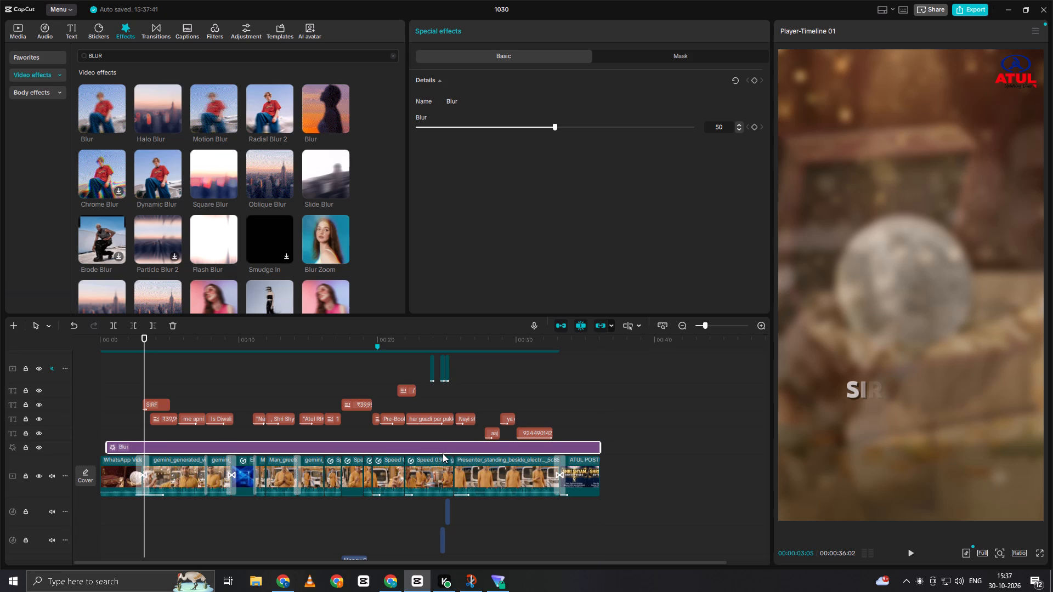
{"action": "double_click", "coordinate": [106, 431]}
{"action": "left_click", "coordinate": [112, 450]}
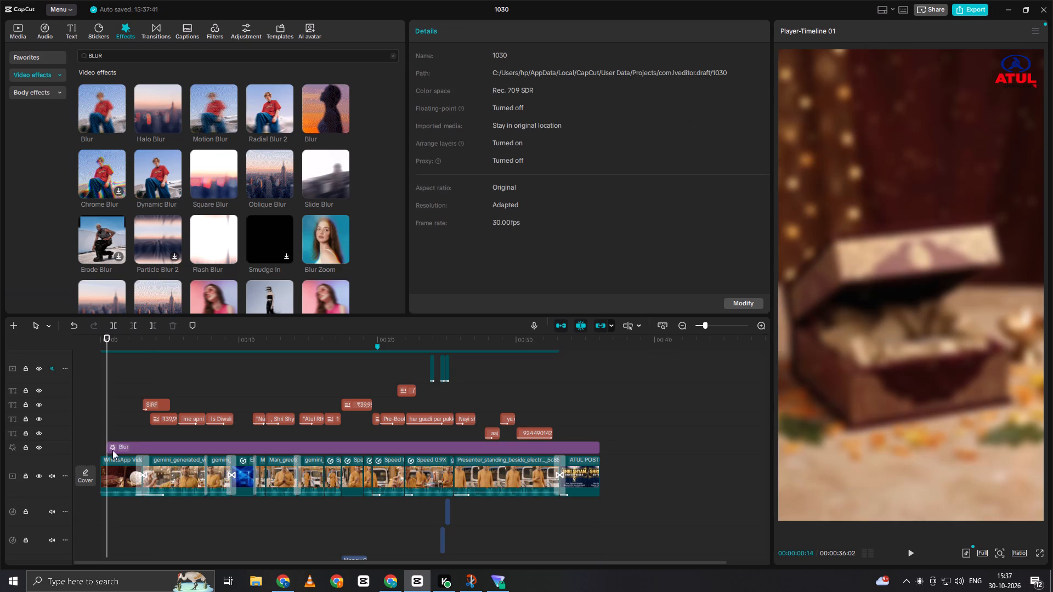
{"action": "left_click_drag", "start_coordinate": [109, 448], "coordinate": [94, 453]}
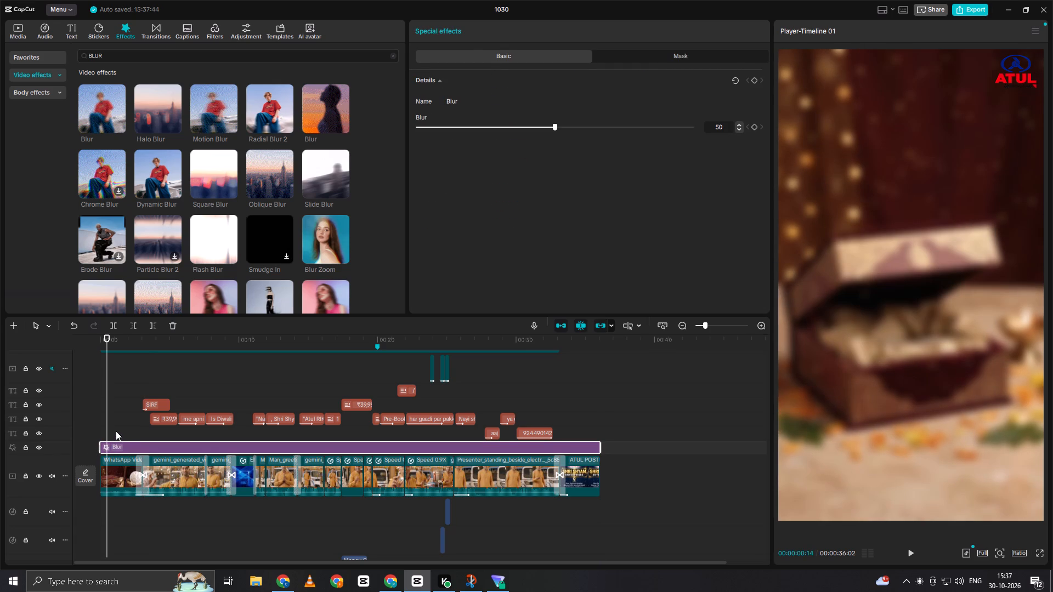
{"action": "left_click", "coordinate": [132, 442]}
{"action": "left_click", "coordinate": [238, 447]}
Mask the Blur effect with a circle about 107 by 60 at X 343, Y -736, near the sparkle mark in the frame's lower corner.
{"action": "left_click", "coordinate": [681, 56]}
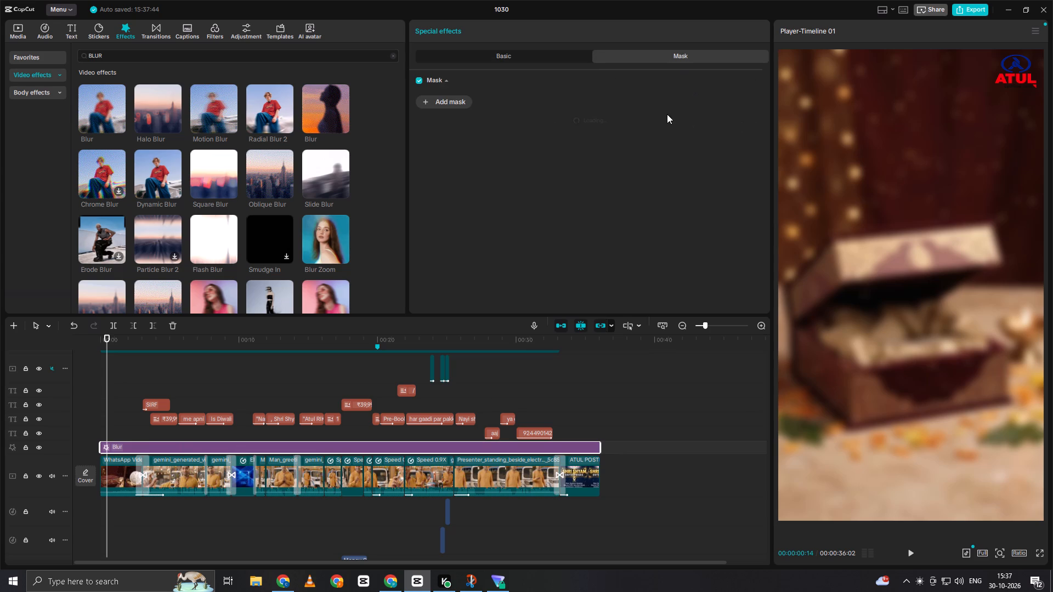
{"action": "left_click", "coordinate": [455, 99]}
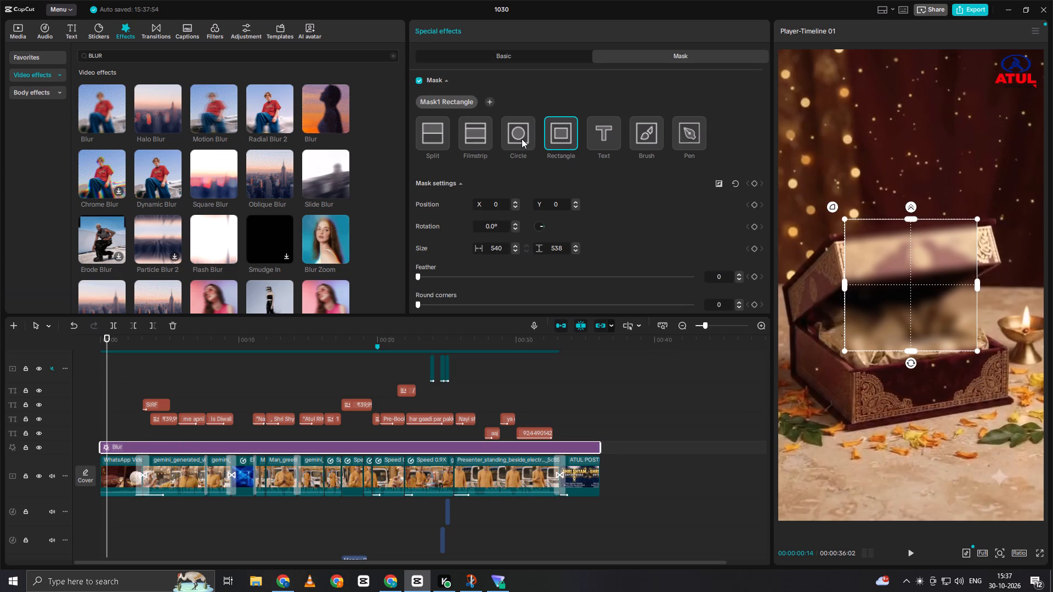
{"action": "left_click", "coordinate": [514, 137]}
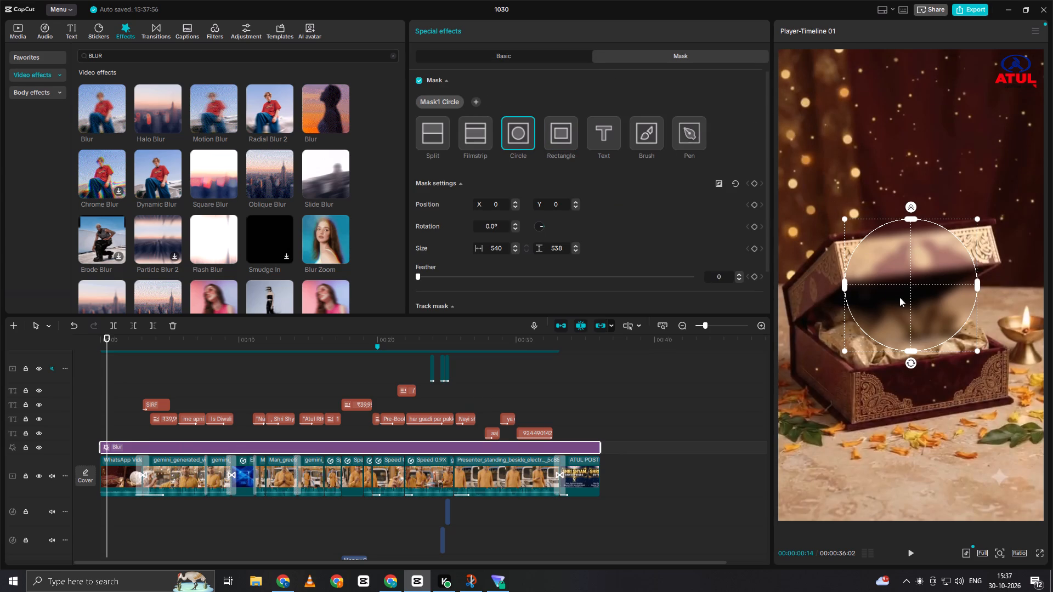
{"action": "left_click_drag", "start_coordinate": [904, 285], "coordinate": [988, 466]}
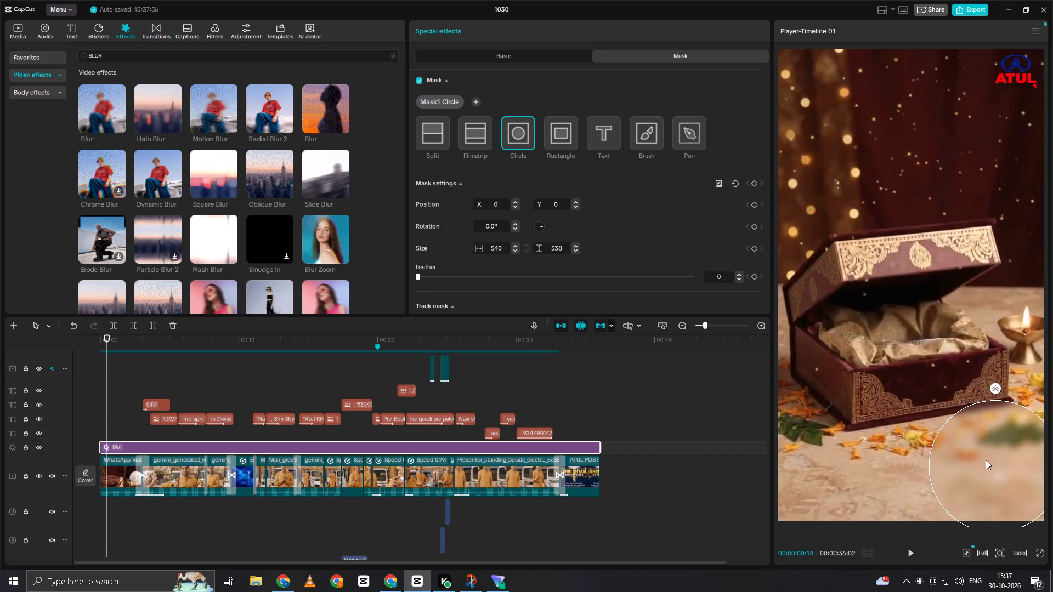
{"action": "left_click_drag", "start_coordinate": [992, 397], "coordinate": [981, 461]}
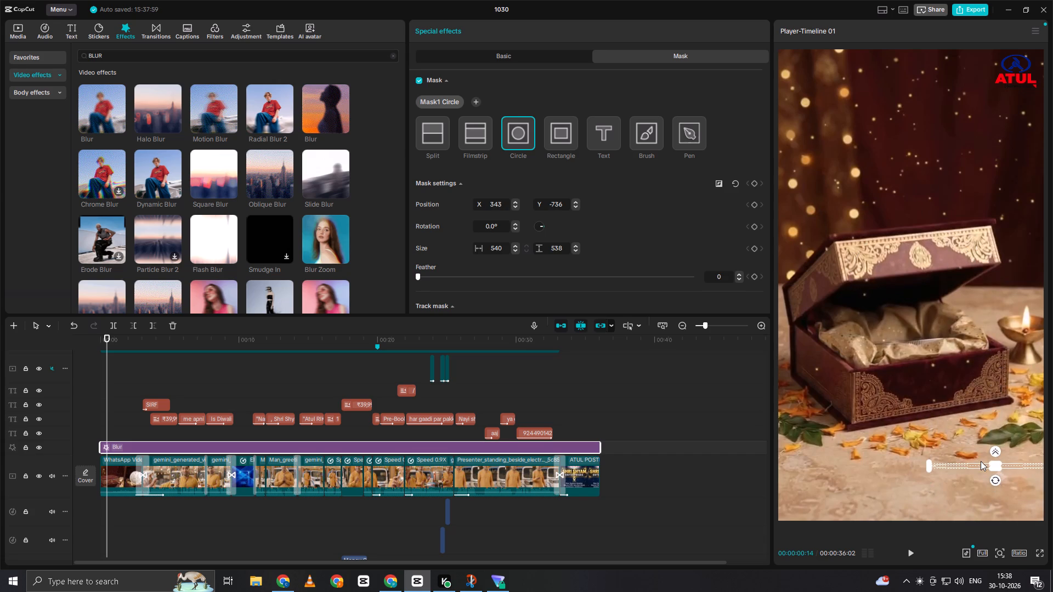
{"action": "left_click_drag", "start_coordinate": [981, 461], "coordinate": [982, 456]}
{"action": "left_click_drag", "start_coordinate": [927, 468], "coordinate": [974, 466]}
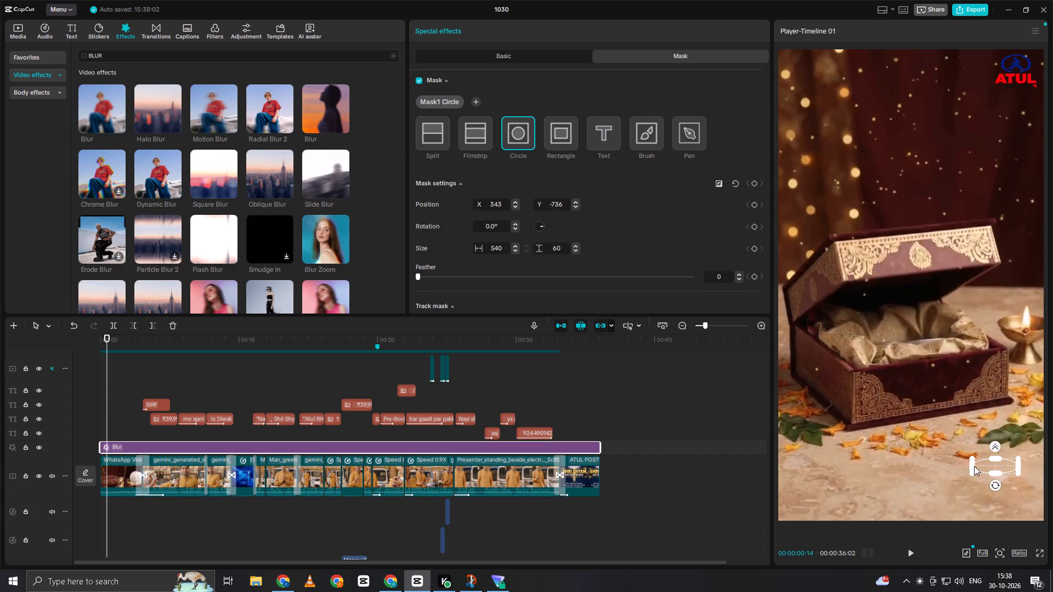
{"action": "left_click_drag", "start_coordinate": [974, 466], "coordinate": [980, 466]}
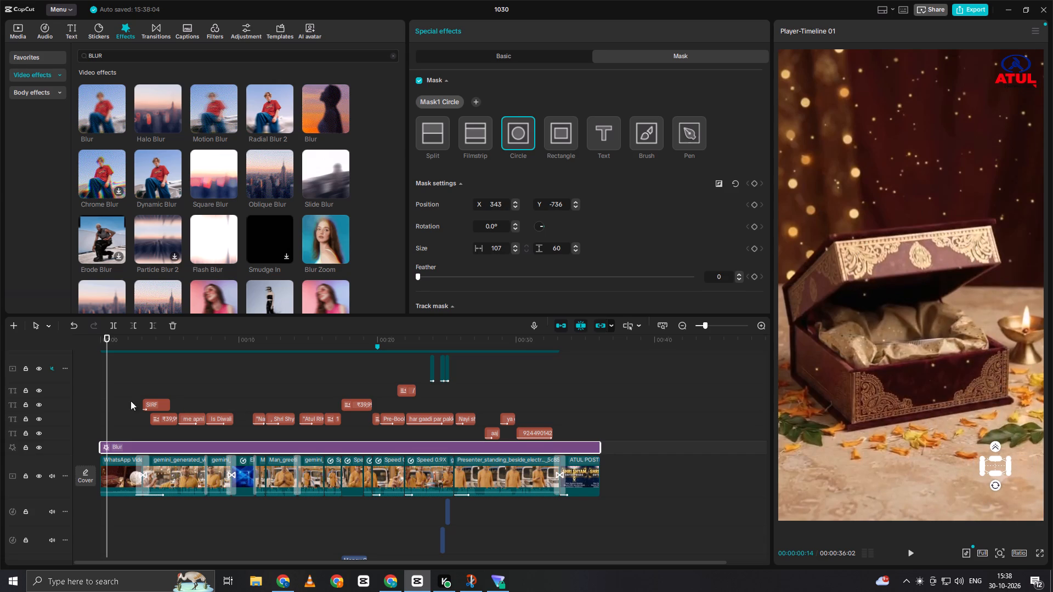
Play back the opening seconds to check the masked blur's placement, and reselect the Blur effect.
{"action": "left_click", "coordinate": [117, 385]}
{"action": "key", "text": "space"}
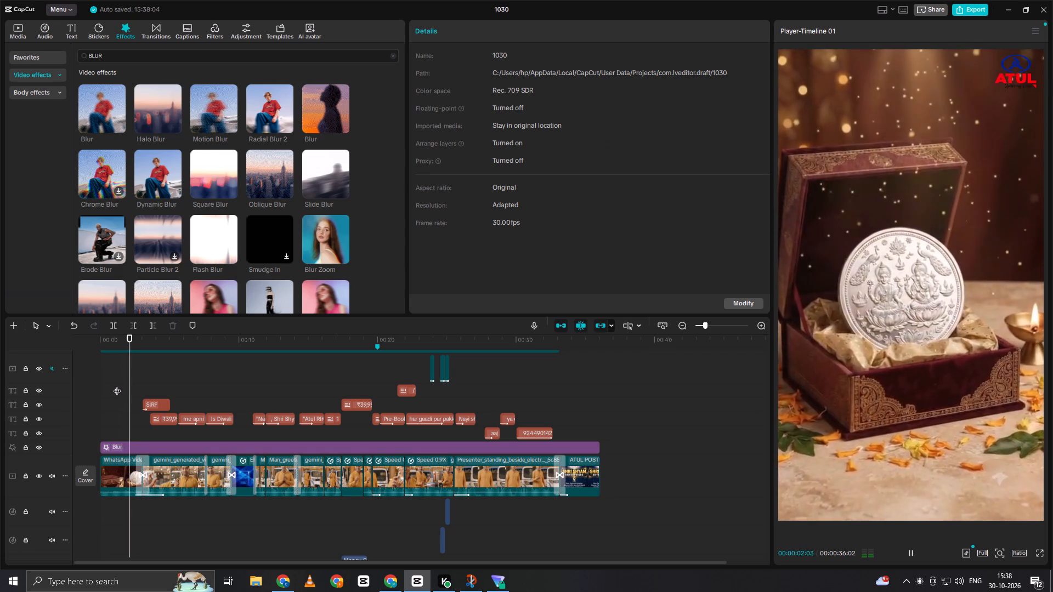
{"action": "key", "text": "space"}
{"action": "left_click", "coordinate": [159, 448]}
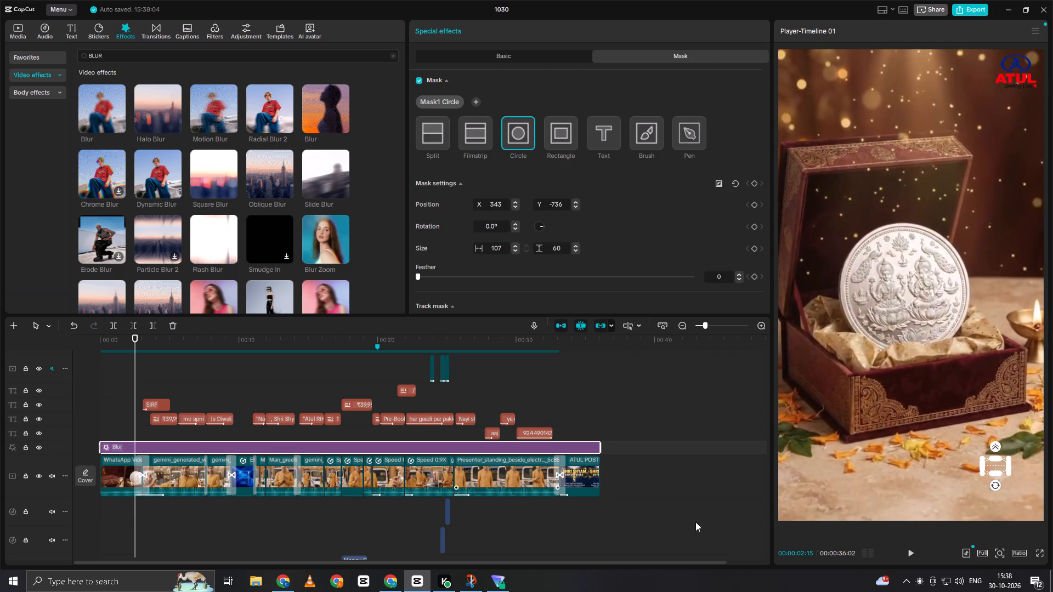
Enlarge the Blur effect's circle mask to about 107 by 131, move it to X 359, Y -797, and preview the placement.
{"action": "left_click_drag", "start_coordinate": [997, 474], "coordinate": [998, 482]}
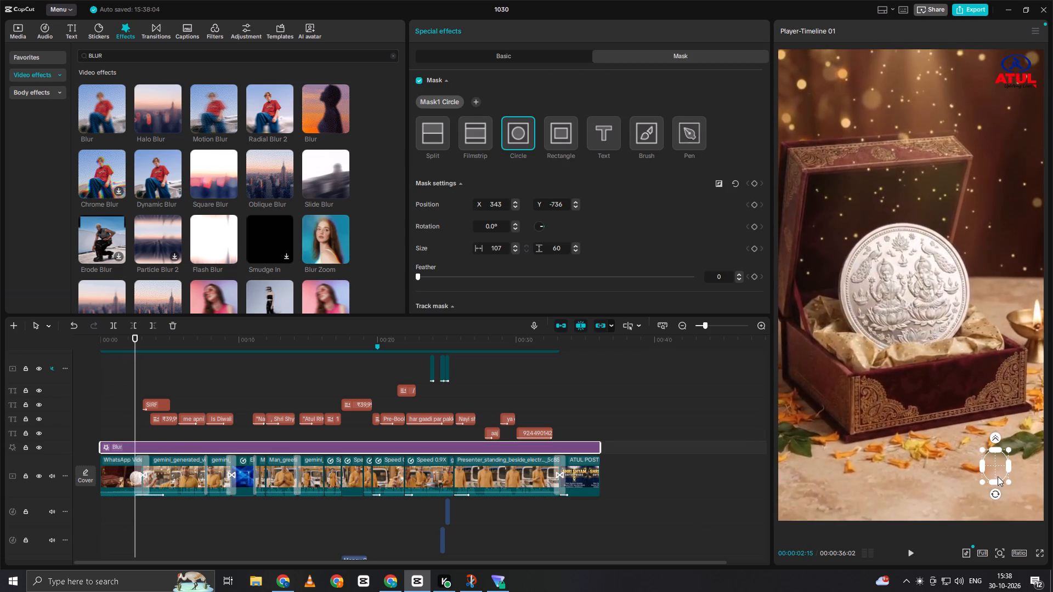
{"action": "left_click_drag", "start_coordinate": [993, 468], "coordinate": [997, 482]}
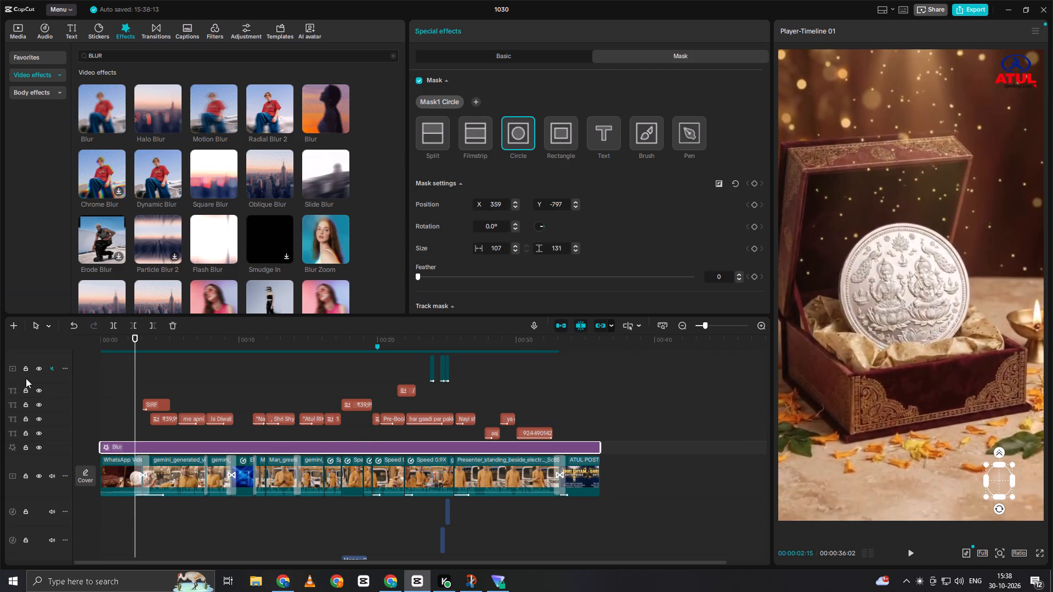
{"action": "key", "text": "space"}
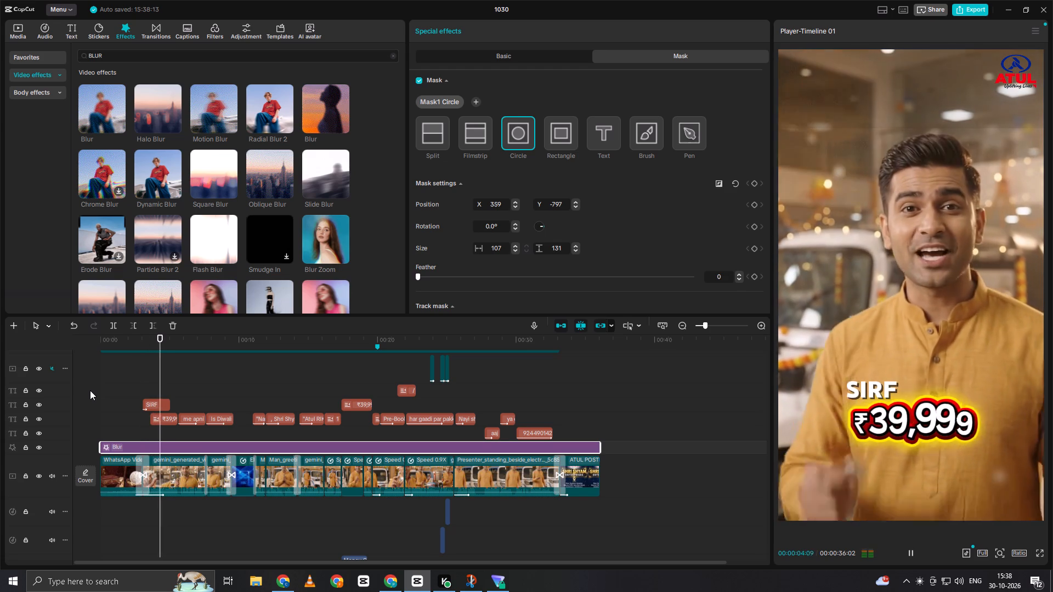
{"action": "key", "text": "space"}
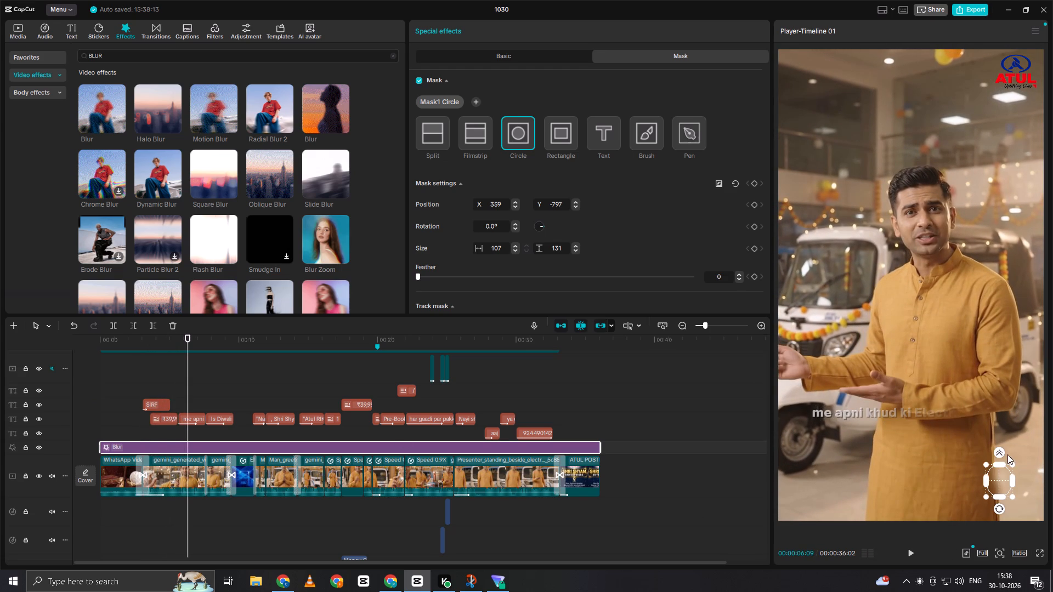
Soften the edge of the Blur effect's circle mask with a feather of 6.
{"action": "left_click_drag", "start_coordinate": [998, 450], "coordinate": [993, 409]}
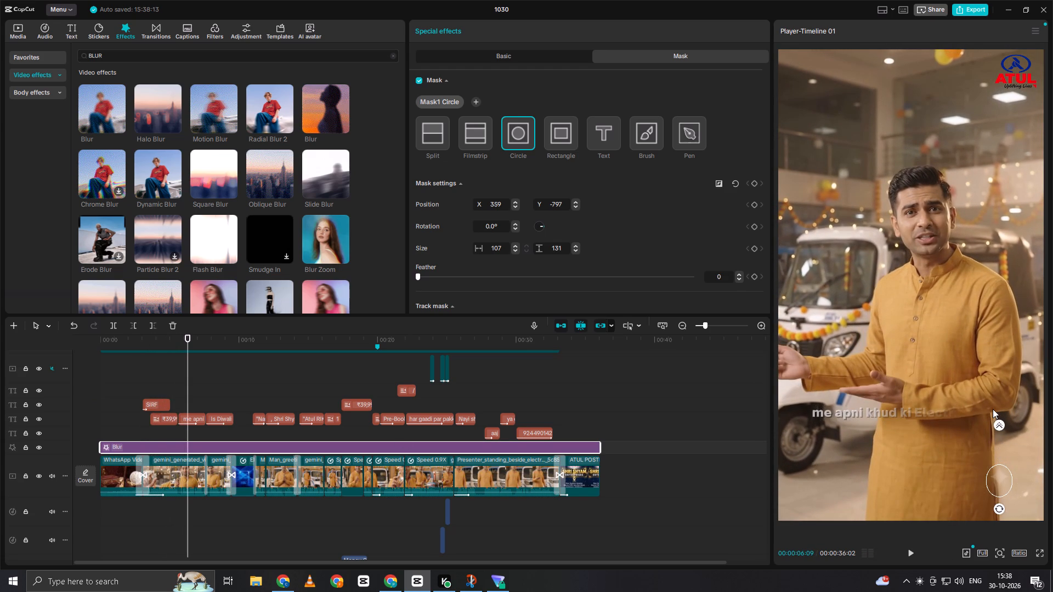
{"action": "left_click_drag", "start_coordinate": [993, 409], "coordinate": [993, 448]}
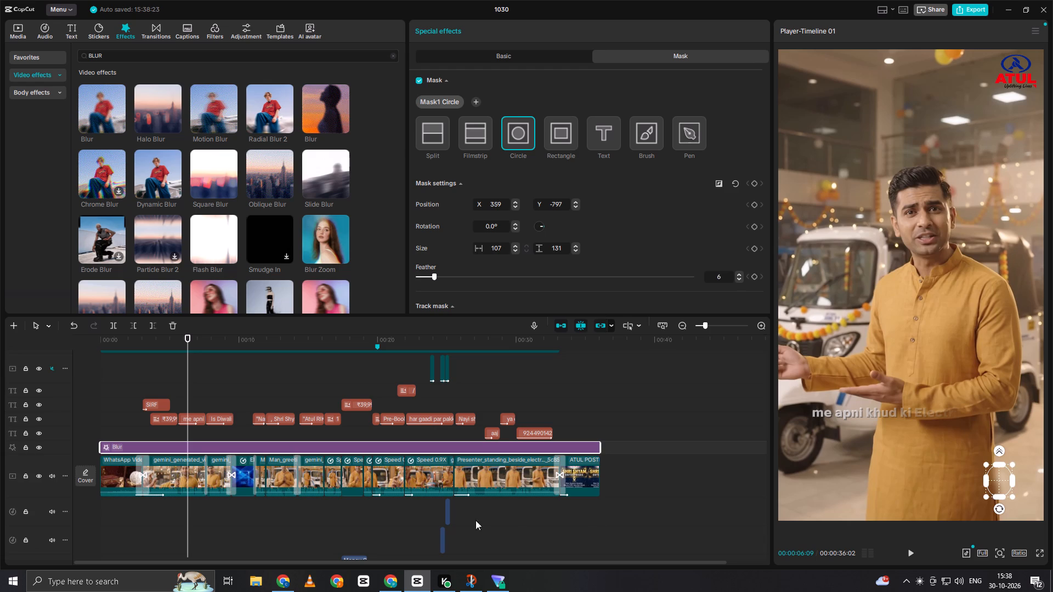
Play the video through to the outro to check the masked blur, and return the playhead to 00:00:29:29.
{"action": "left_click", "coordinate": [138, 409]}
{"action": "key", "text": "space"}
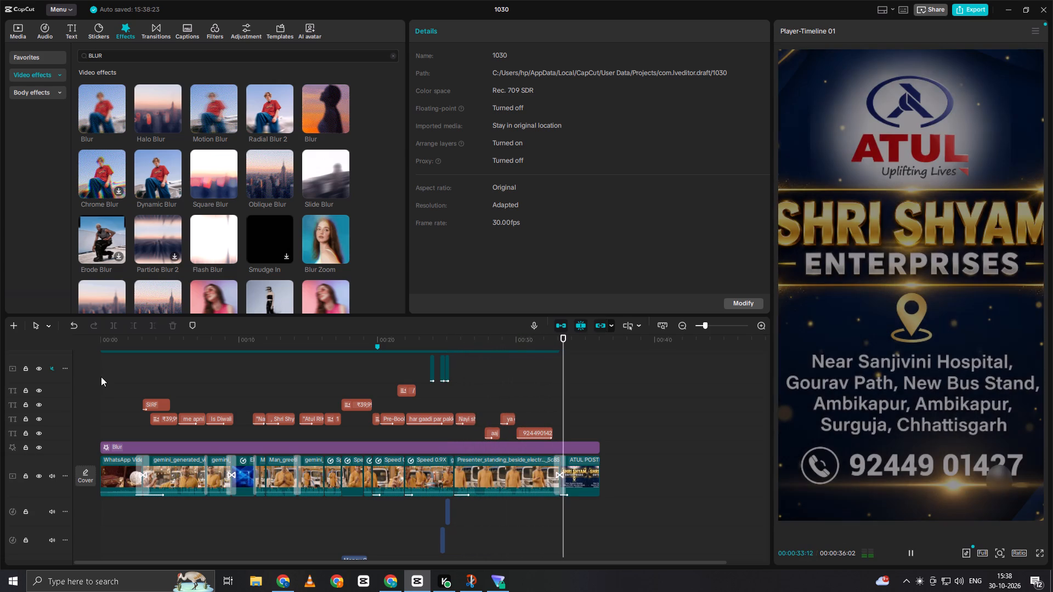
{"action": "key", "text": "space"}
{"action": "left_click", "coordinate": [541, 412]}
{"action": "left_click_drag", "start_coordinate": [537, 409], "coordinate": [517, 428]}
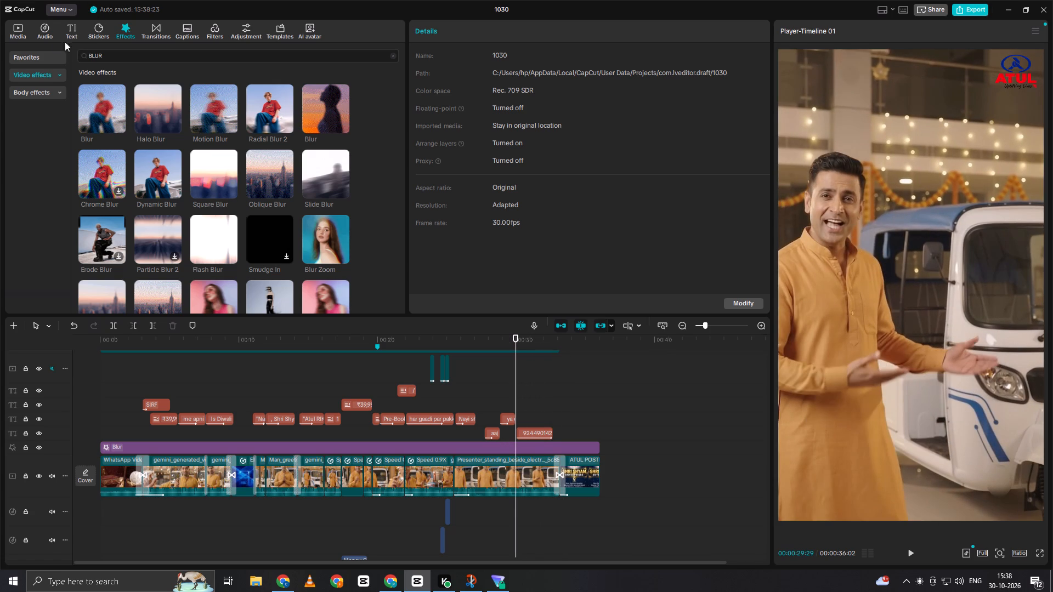
Audition the favourite sound effects from DJ tape rewind down to The sound effect of the moment of Teleren hack.
{"action": "left_click", "coordinate": [47, 37]}
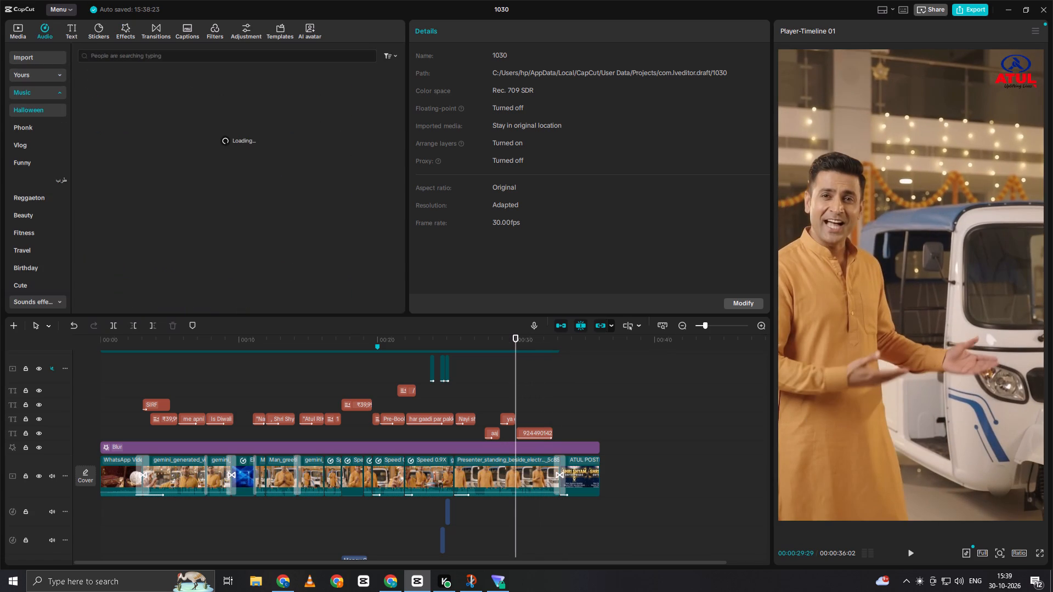
{"action": "left_click", "coordinate": [41, 76]}
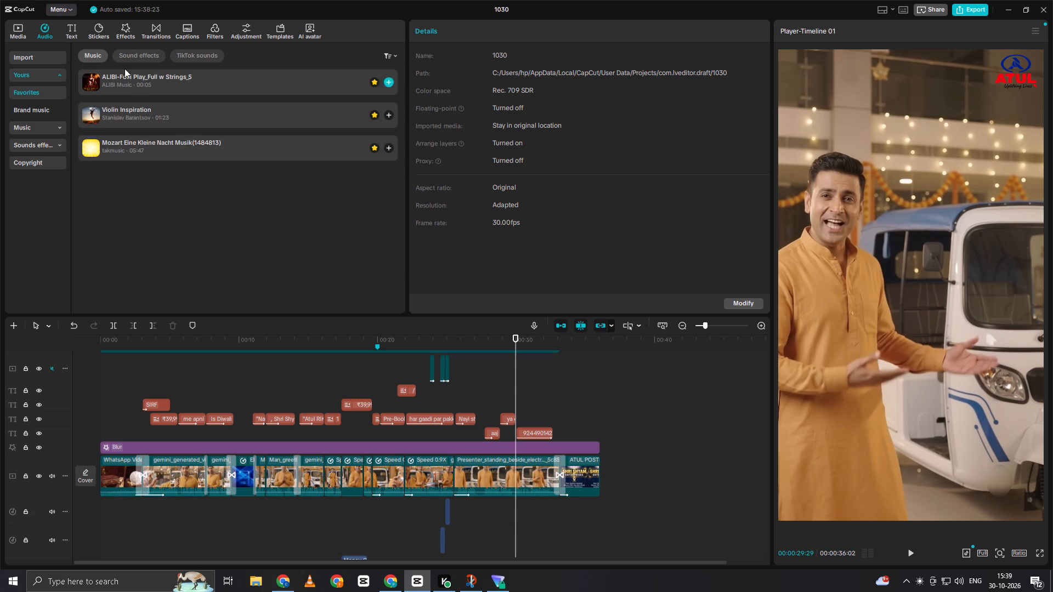
{"action": "left_click", "coordinate": [132, 60]}
{"action": "left_click", "coordinate": [126, 78]}
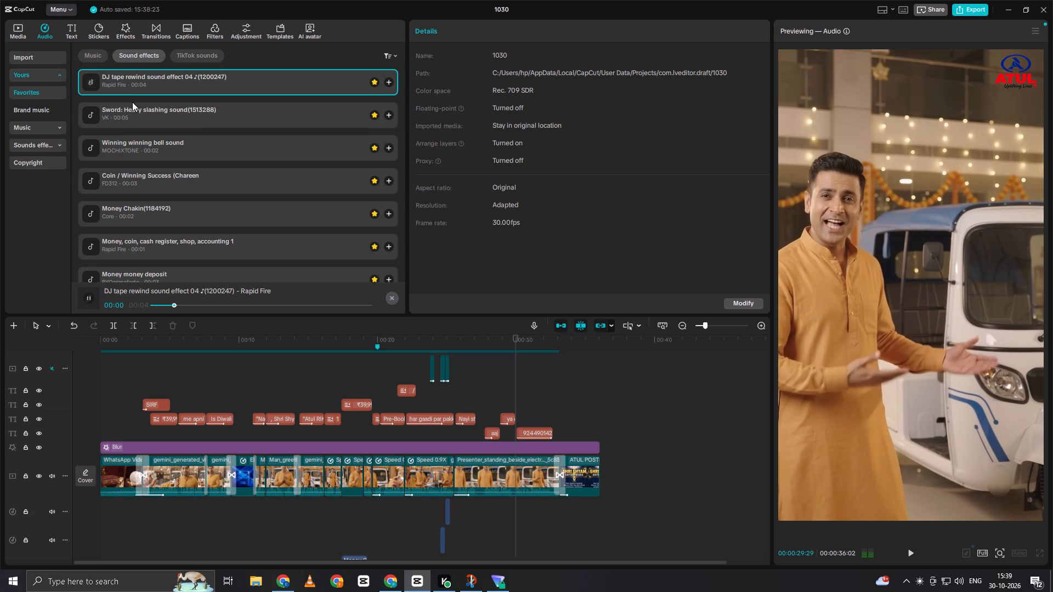
{"action": "left_click", "coordinate": [132, 102]}
{"action": "left_click", "coordinate": [137, 145]}
{"action": "scroll", "coordinate": [137, 148], "scroll_direction": "down", "scroll_amount": 1}
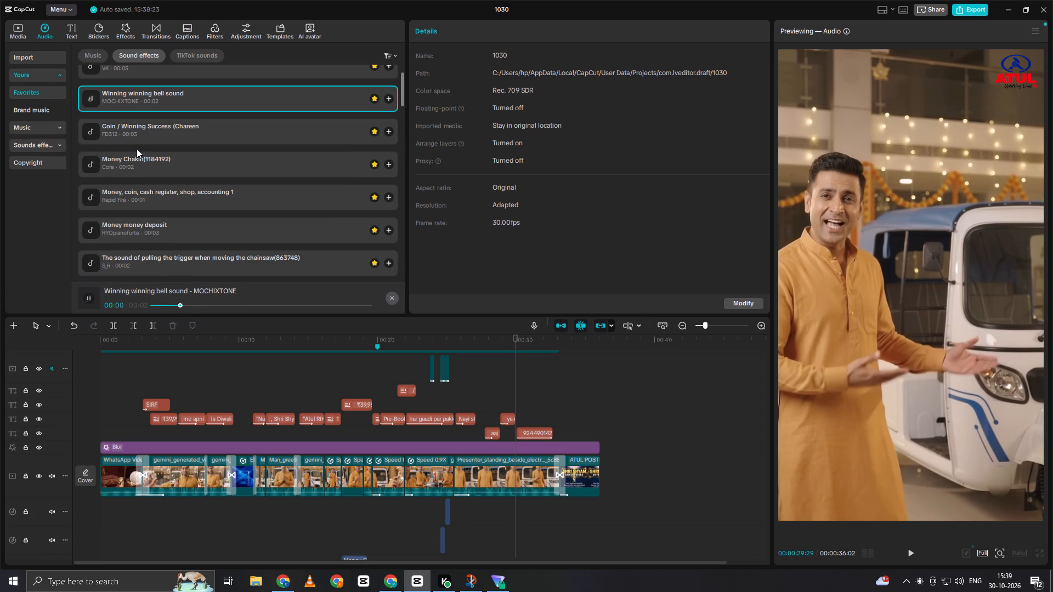
{"action": "left_click", "coordinate": [143, 130]}
{"action": "scroll", "coordinate": [143, 133], "scroll_direction": "down", "scroll_amount": 1}
{"action": "left_click", "coordinate": [140, 143]}
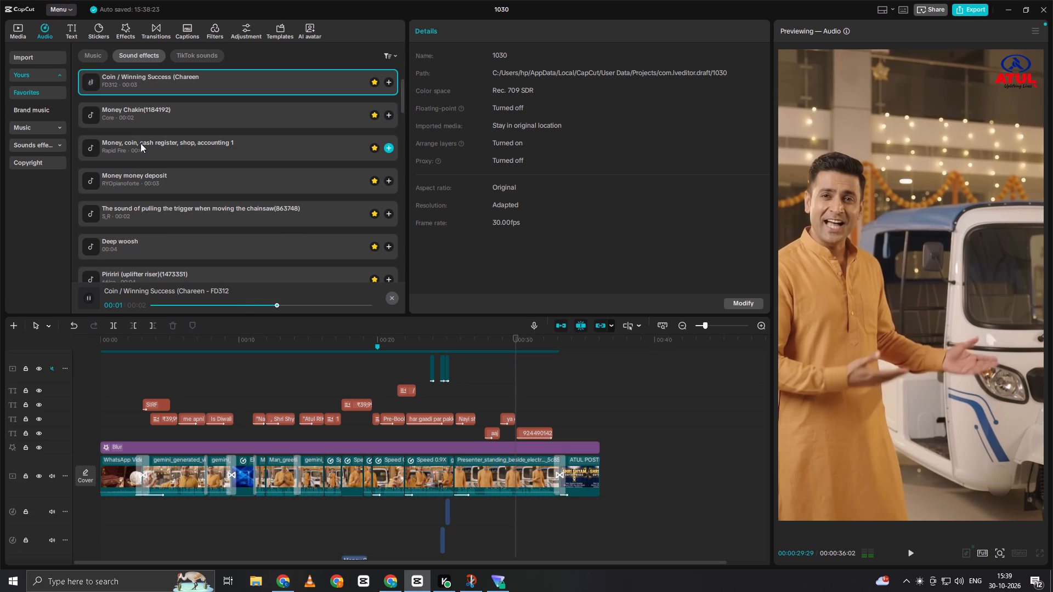
{"action": "scroll", "coordinate": [150, 127], "scroll_direction": "down", "scroll_amount": 2}
{"action": "left_click", "coordinate": [156, 115]}
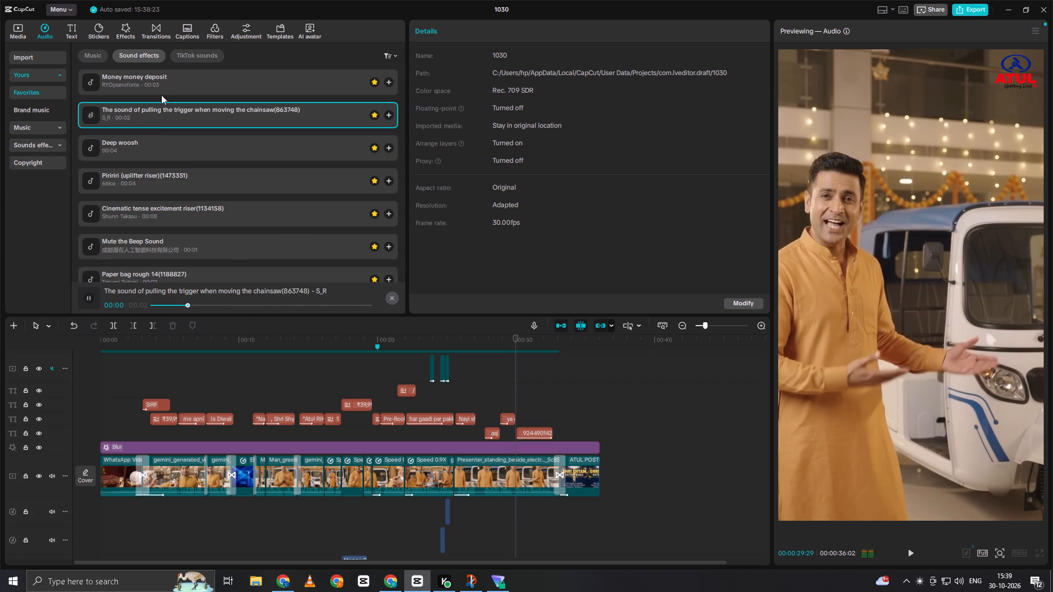
{"action": "left_click", "coordinate": [161, 89]}
{"action": "scroll", "coordinate": [157, 144], "scroll_direction": "down", "scroll_amount": 1}
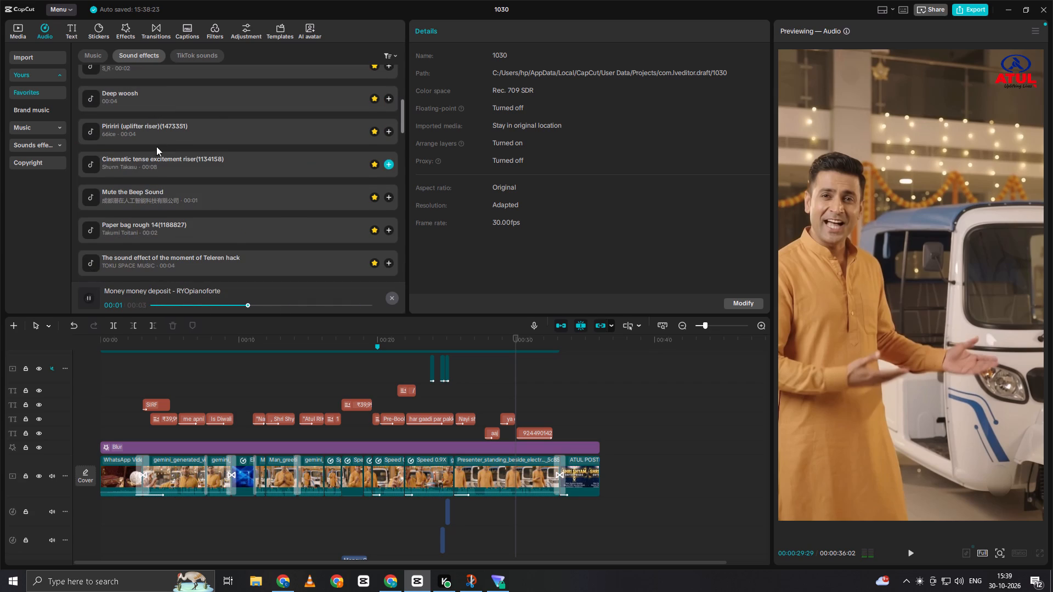
{"action": "left_click", "coordinate": [160, 136]}
{"action": "left_click", "coordinate": [160, 153]}
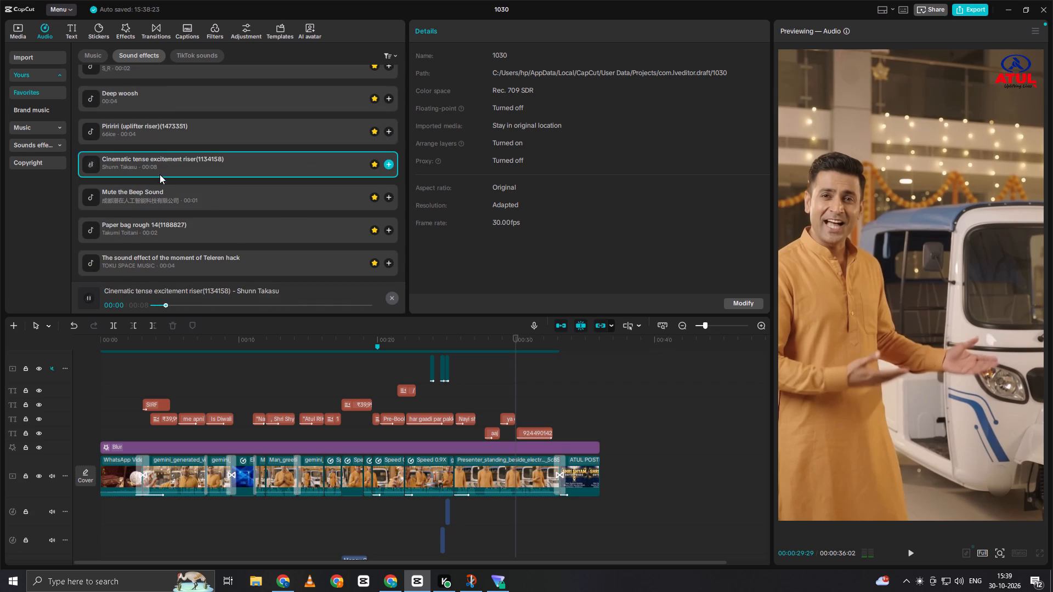
{"action": "left_click", "coordinate": [161, 197]}
{"action": "scroll", "coordinate": [162, 199], "scroll_direction": "down", "scroll_amount": 1}
{"action": "left_click", "coordinate": [164, 185]}
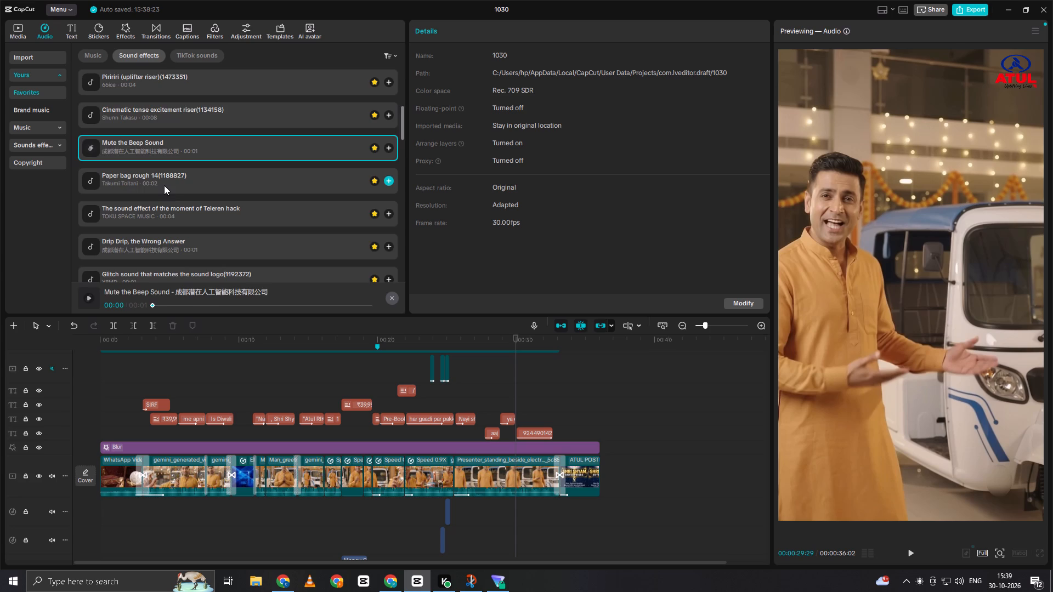
{"action": "scroll", "coordinate": [164, 187], "scroll_direction": "down", "scroll_amount": 1}
{"action": "left_click", "coordinate": [163, 165]}
{"action": "scroll", "coordinate": [169, 202], "scroll_direction": "up", "scroll_amount": 2}
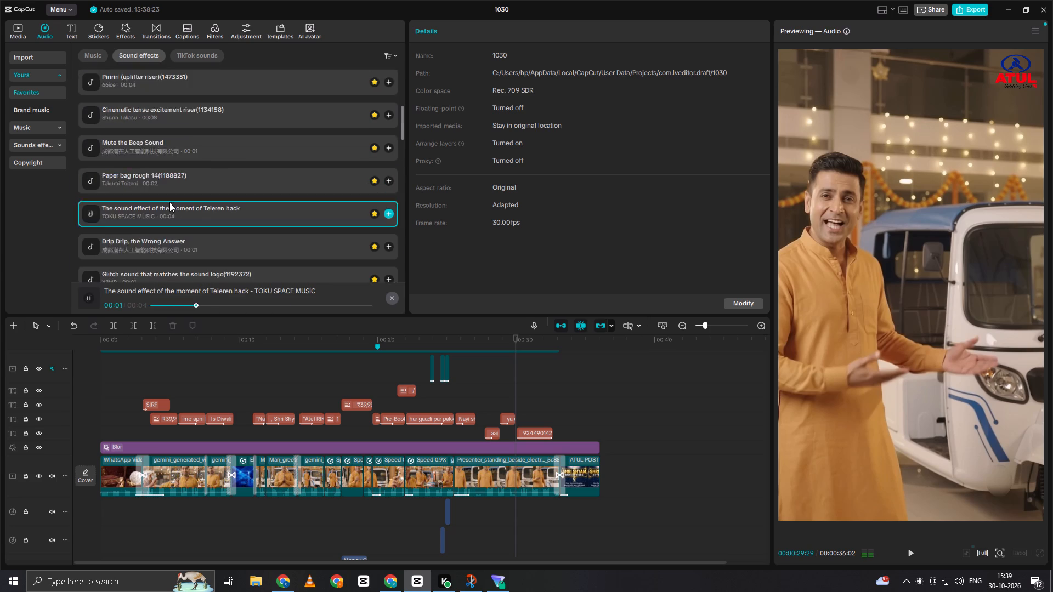
{"action": "scroll", "coordinate": [169, 202], "scroll_direction": "up", "scroll_amount": 5}
{"action": "scroll", "coordinate": [137, 89], "scroll_direction": "up", "scroll_amount": 6}
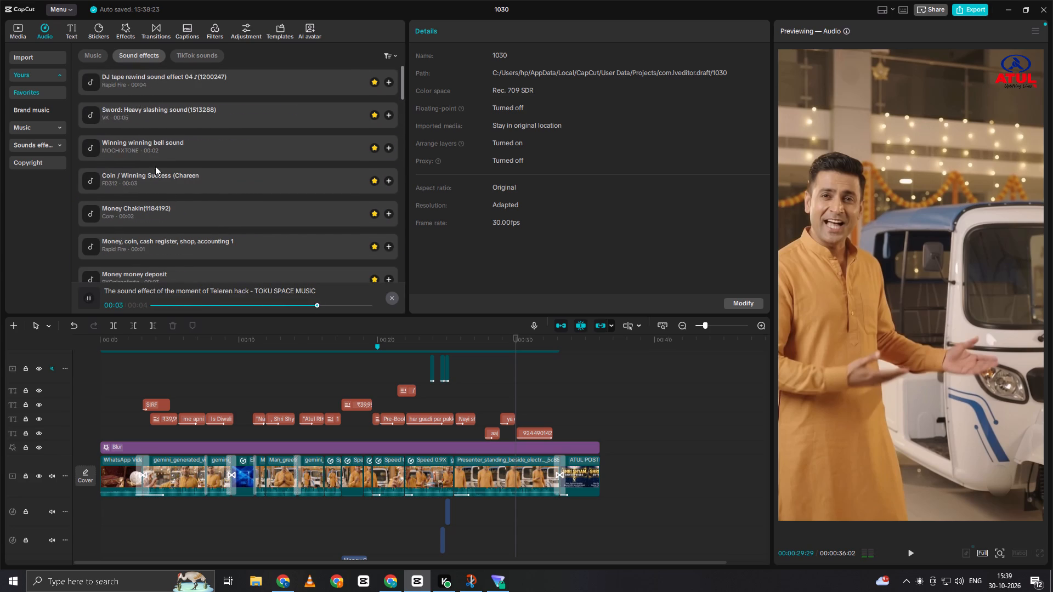
Audition favourite sound effects near the end of the list, including the camera click, glitch logo sounds and Cinematic / cut in / sound logo.
{"action": "scroll", "coordinate": [155, 168], "scroll_direction": "down", "scroll_amount": 9}
{"action": "scroll", "coordinate": [161, 219], "scroll_direction": "down", "scroll_amount": 4}
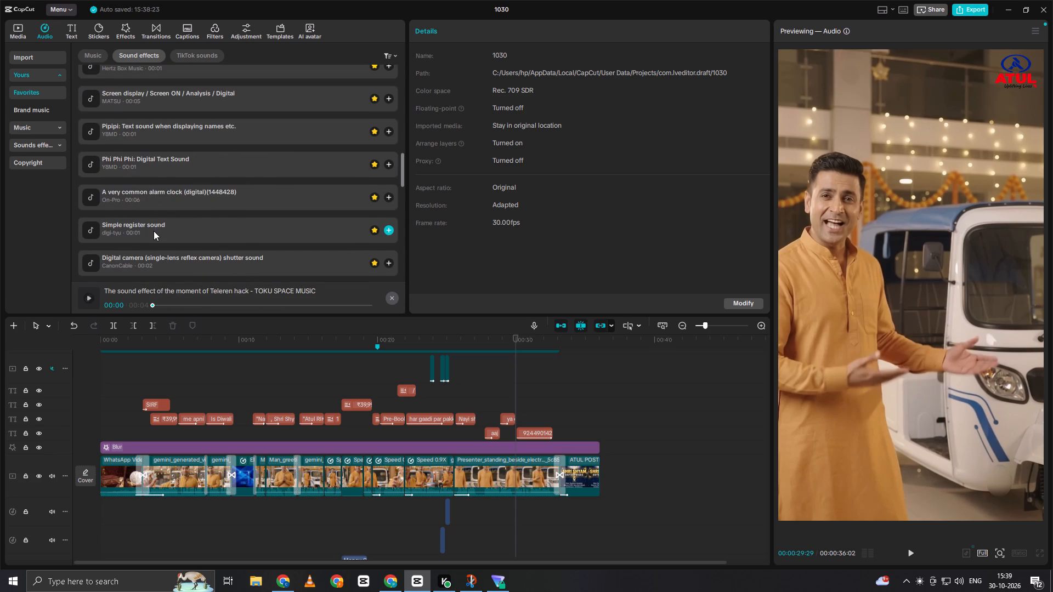
{"action": "scroll", "coordinate": [151, 203], "scroll_direction": "down", "scroll_amount": 4}
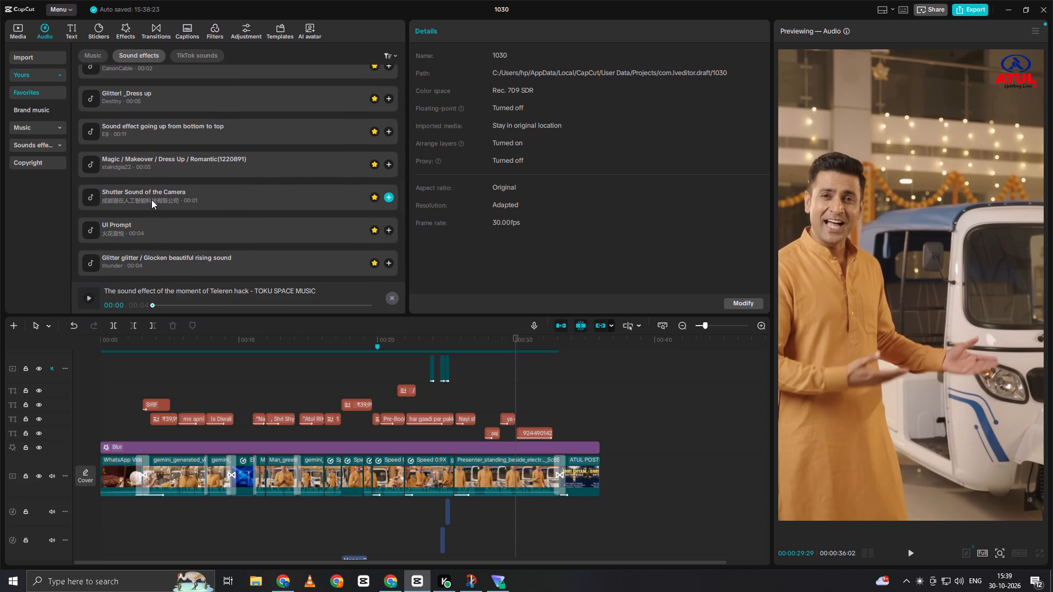
{"action": "scroll", "coordinate": [151, 219], "scroll_direction": "down", "scroll_amount": 3}
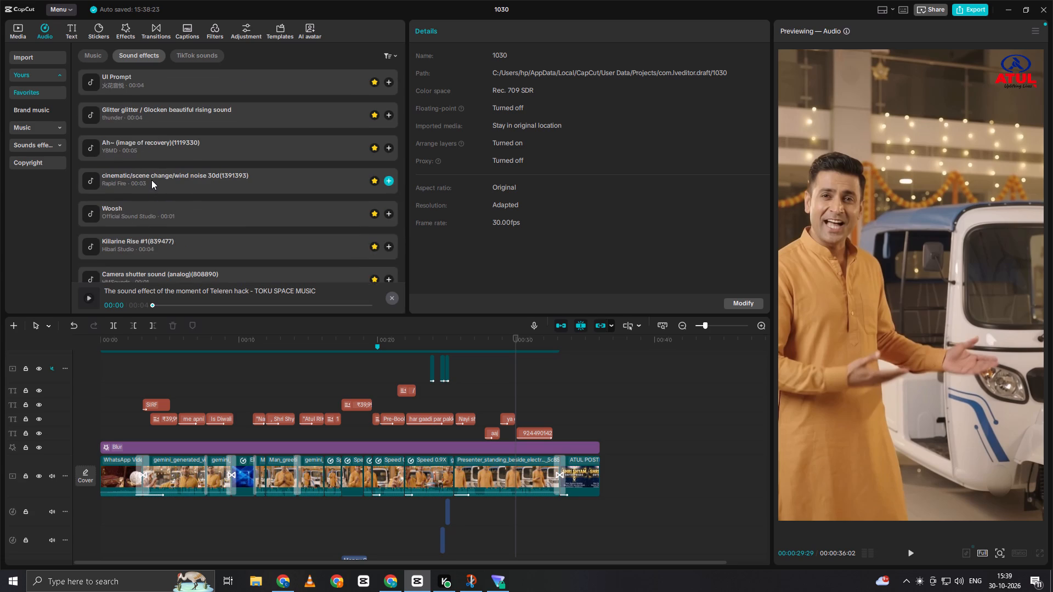
{"action": "scroll", "coordinate": [151, 180], "scroll_direction": "down", "scroll_amount": 2}
{"action": "scroll", "coordinate": [151, 183], "scroll_direction": "up", "scroll_amount": 2}
{"action": "scroll", "coordinate": [151, 183], "scroll_direction": "down", "scroll_amount": 8}
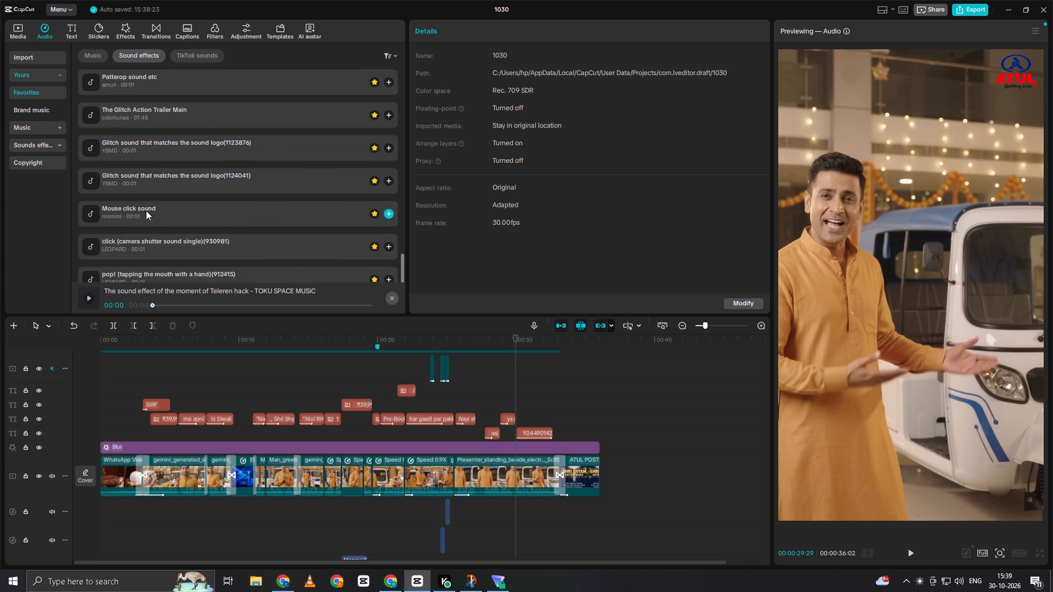
{"action": "scroll", "coordinate": [146, 210], "scroll_direction": "down", "scroll_amount": 1}
{"action": "left_click", "coordinate": [135, 187]}
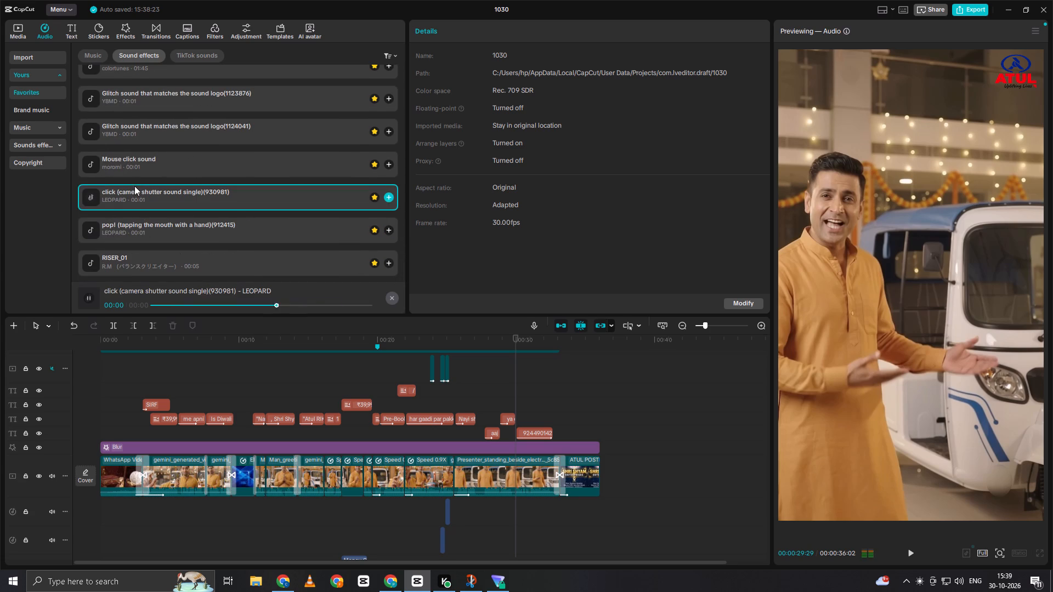
{"action": "left_click", "coordinate": [135, 163]}
{"action": "left_click", "coordinate": [133, 138]}
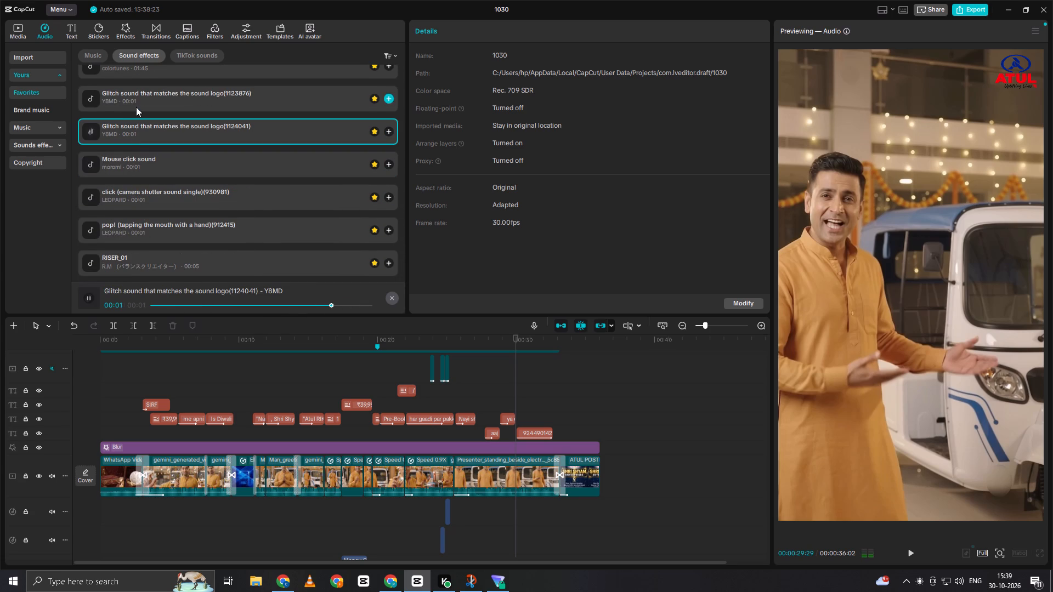
{"action": "left_click", "coordinate": [136, 107]}
{"action": "scroll", "coordinate": [135, 107], "scroll_direction": "up", "scroll_amount": 1}
{"action": "left_click", "coordinate": [135, 109]}
{"action": "scroll", "coordinate": [135, 110], "scroll_direction": "down", "scroll_amount": 4}
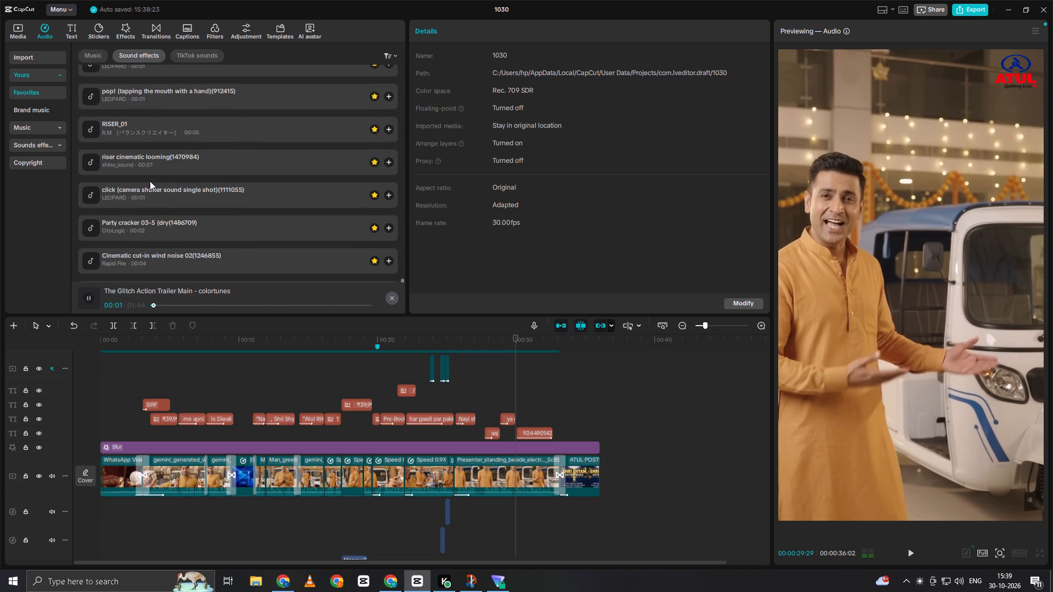
{"action": "scroll", "coordinate": [154, 197], "scroll_direction": "down", "scroll_amount": 3}
{"action": "scroll", "coordinate": [172, 254], "scroll_direction": "down", "scroll_amount": 13}
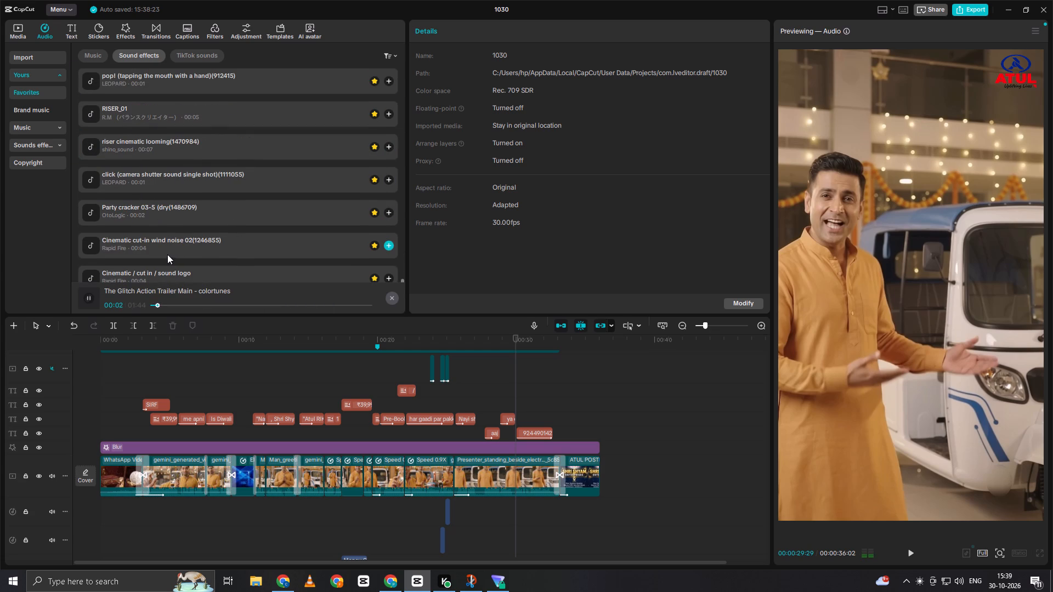
{"action": "left_click", "coordinate": [146, 274]}
Audition favourite sound effects from the glitch logo sounds up to cinematic/scene change/wind noise 30d.
{"action": "scroll", "coordinate": [134, 225], "scroll_direction": "up", "scroll_amount": 4}
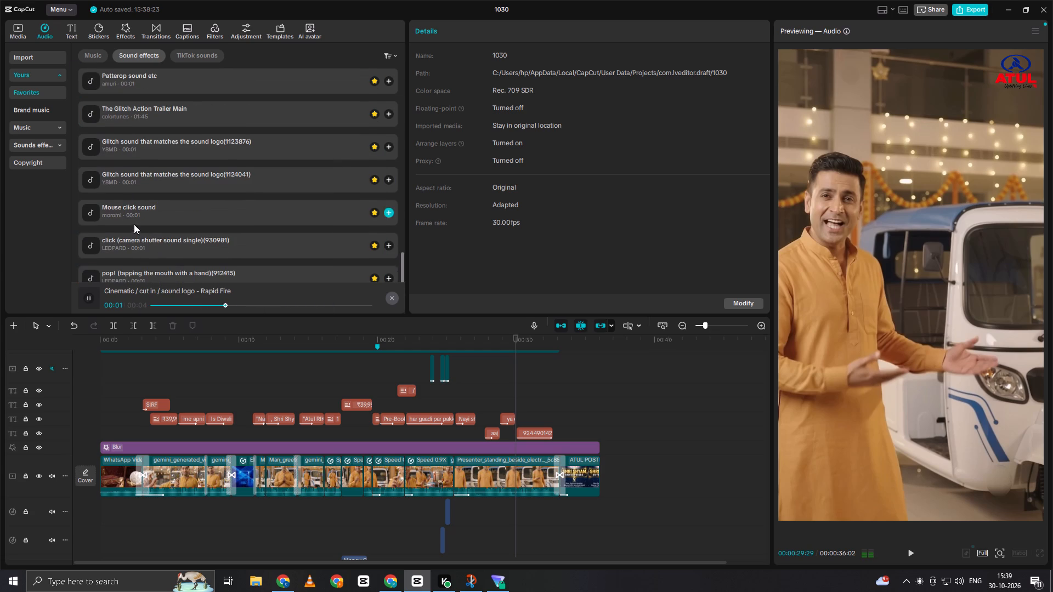
{"action": "scroll", "coordinate": [141, 204], "scroll_direction": "up", "scroll_amount": 1}
{"action": "left_click", "coordinate": [133, 187]}
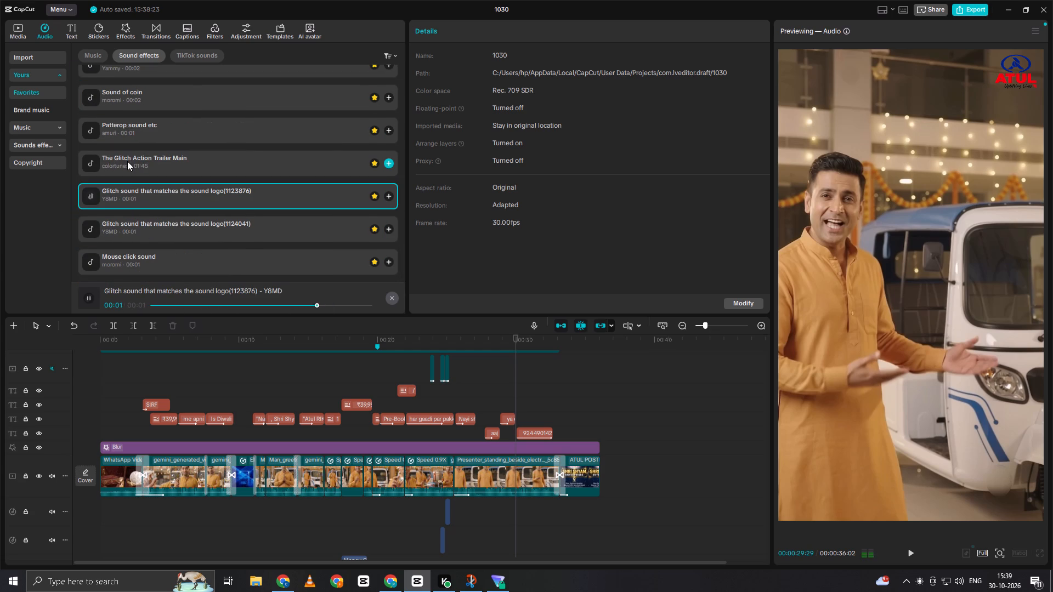
{"action": "left_click", "coordinate": [127, 161]}
{"action": "scroll", "coordinate": [128, 160], "scroll_direction": "up", "scroll_amount": 4}
{"action": "left_click", "coordinate": [137, 220]}
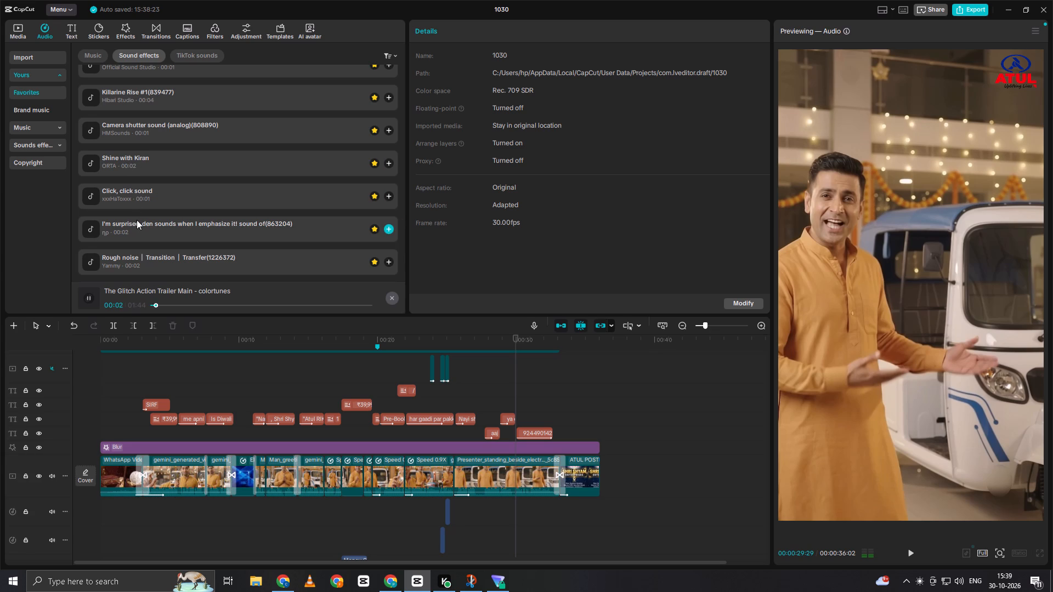
{"action": "left_click", "coordinate": [145, 202]}
{"action": "scroll", "coordinate": [144, 192], "scroll_direction": "up", "scroll_amount": 2}
{"action": "left_click", "coordinate": [147, 223]}
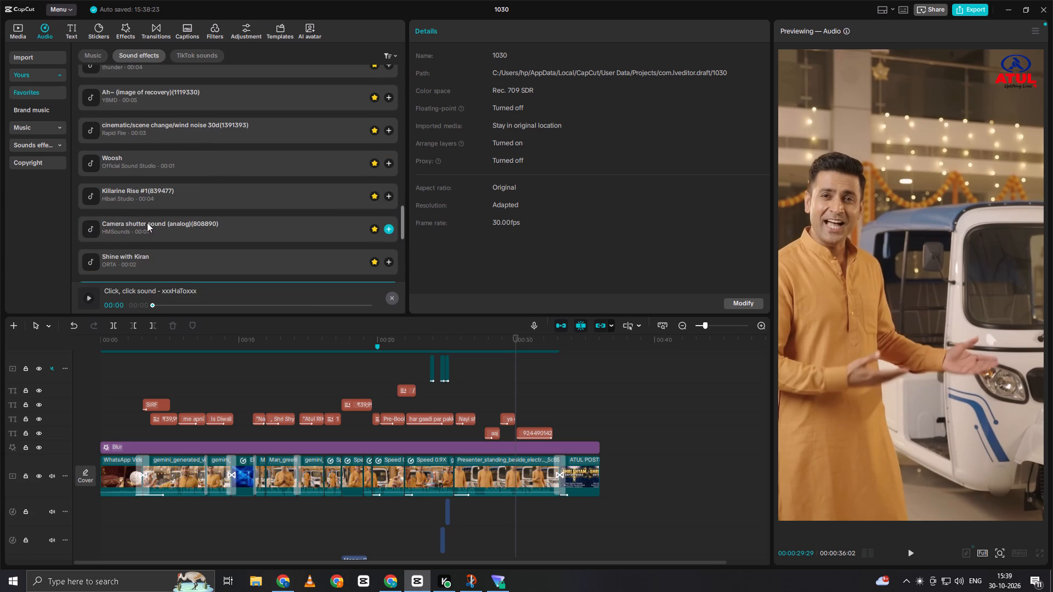
{"action": "left_click", "coordinate": [146, 195]}
{"action": "left_click", "coordinate": [141, 170]}
{"action": "left_click", "coordinate": [142, 139]}
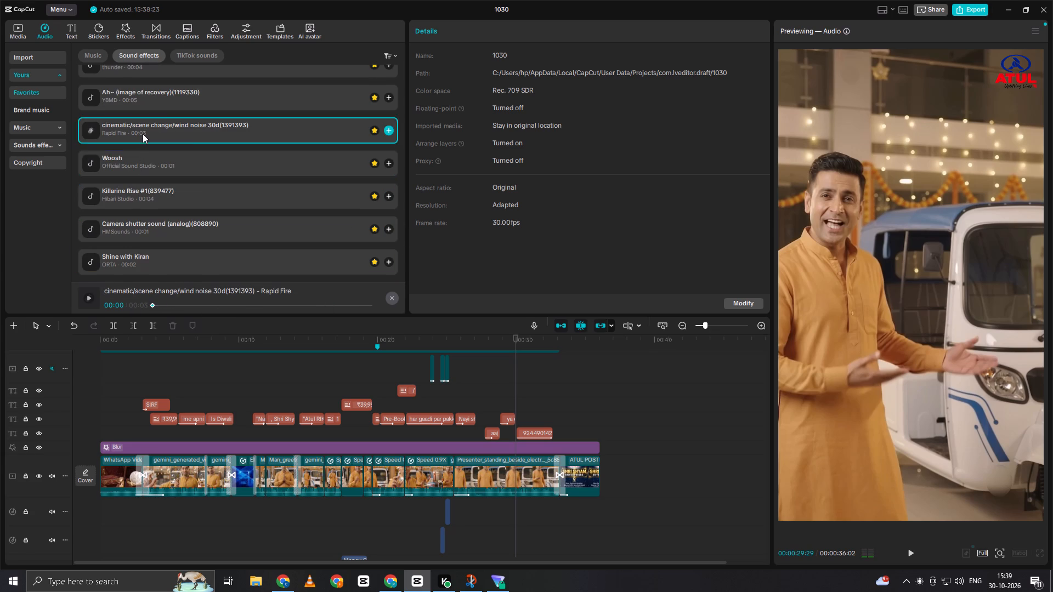
Audition favourite sound effects from Ah~ (image of recovery) up to the digital camera shutter sound.
{"action": "scroll", "coordinate": [143, 134], "scroll_direction": "up", "scroll_amount": 1}
{"action": "left_click", "coordinate": [142, 134]}
{"action": "scroll", "coordinate": [141, 125], "scroll_direction": "up", "scroll_amount": 1}
{"action": "left_click", "coordinate": [152, 158]}
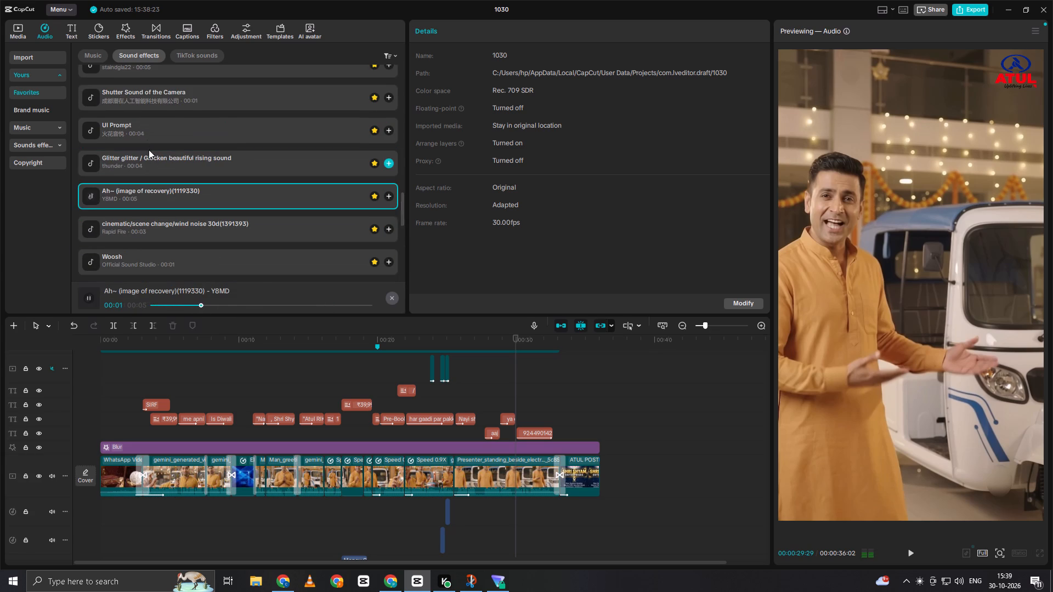
{"action": "scroll", "coordinate": [146, 139], "scroll_direction": "up", "scroll_amount": 2}
{"action": "left_click", "coordinate": [138, 155]}
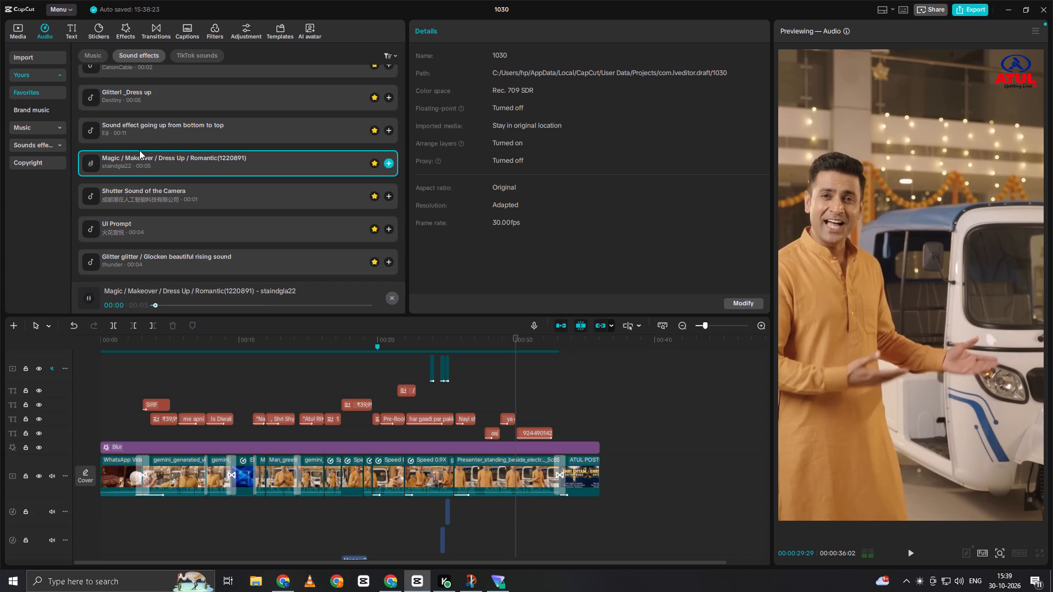
{"action": "left_click", "coordinate": [148, 135]}
{"action": "scroll", "coordinate": [150, 124], "scroll_direction": "up", "scroll_amount": 1}
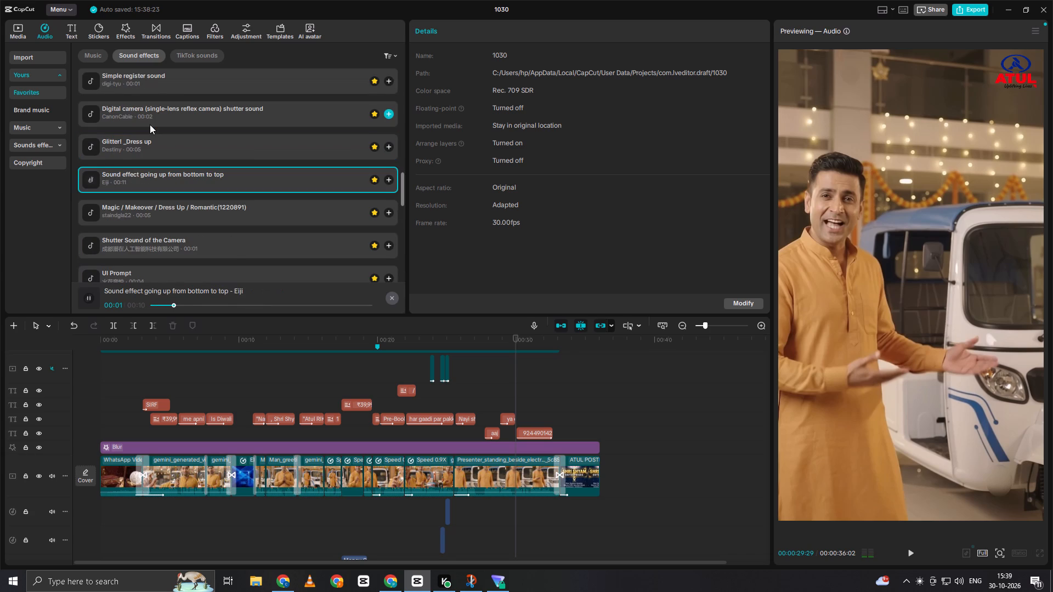
{"action": "left_click", "coordinate": [150, 124]}
{"action": "left_click", "coordinate": [136, 96]}
Audition favourite sound effects from A very common alarm clock up to Paper bag rough 14.
{"action": "scroll", "coordinate": [133, 90], "scroll_direction": "up", "scroll_amount": 1}
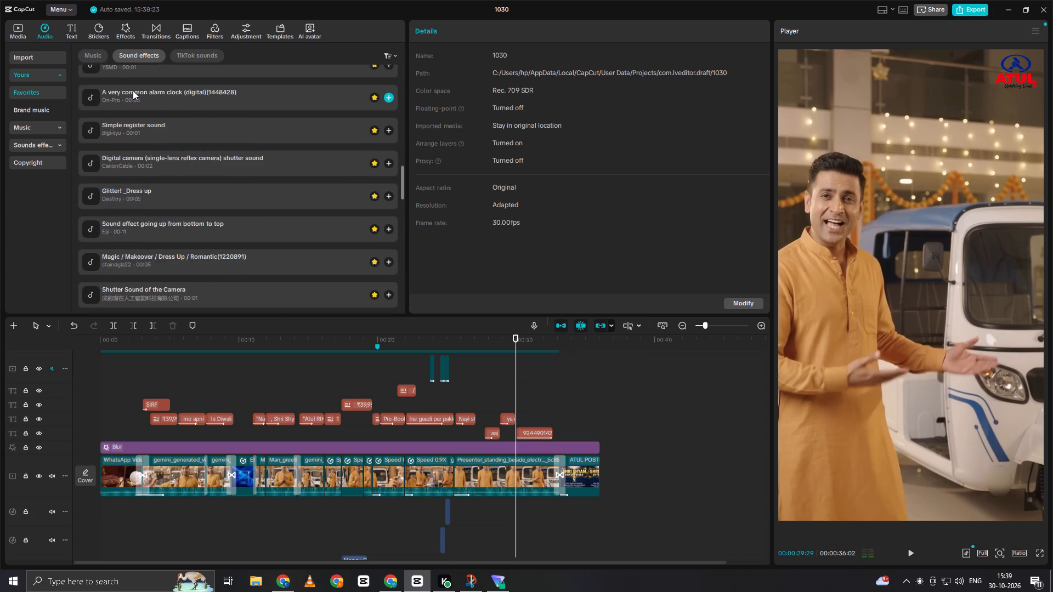
{"action": "scroll", "coordinate": [133, 90], "scroll_direction": "up", "scroll_amount": 1}
{"action": "left_click", "coordinate": [133, 115]}
{"action": "left_click", "coordinate": [130, 144]}
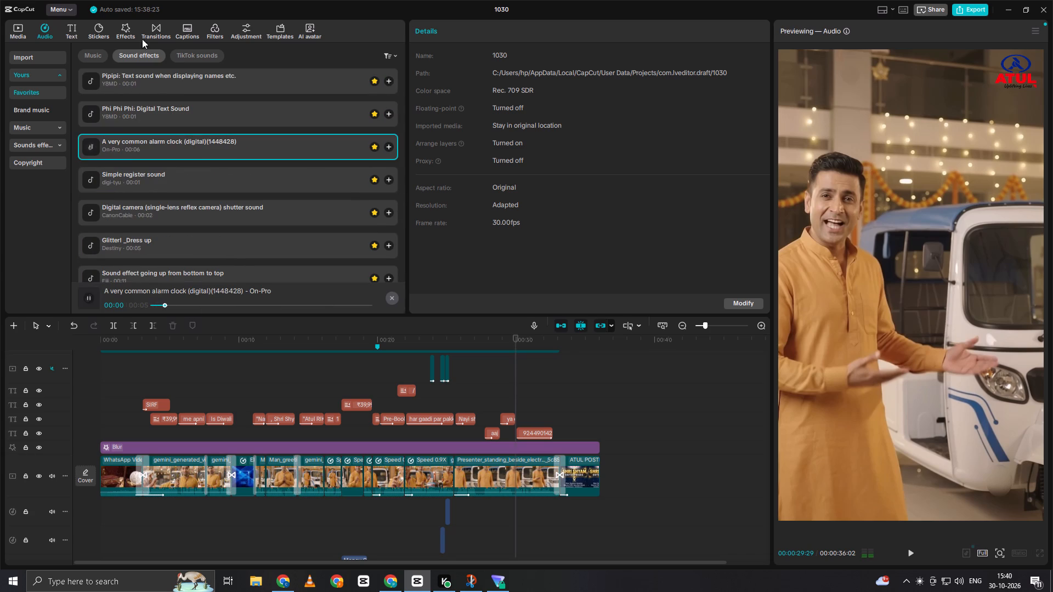
{"action": "scroll", "coordinate": [126, 112], "scroll_direction": "up", "scroll_amount": 2}
{"action": "left_click", "coordinate": [127, 139]}
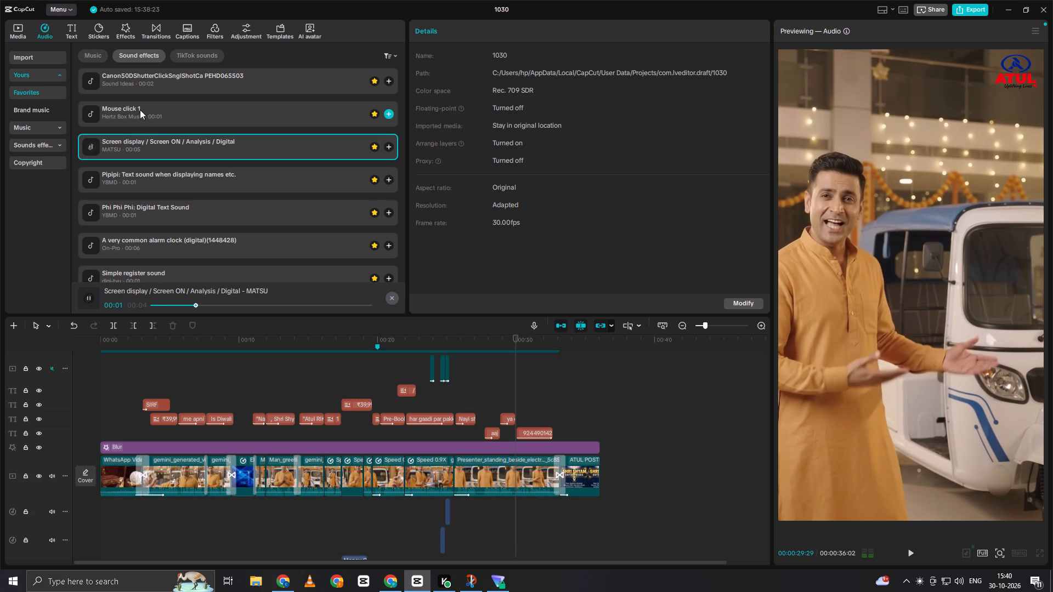
{"action": "left_click", "coordinate": [140, 110]}
{"action": "left_click", "coordinate": [155, 87]}
{"action": "scroll", "coordinate": [151, 97], "scroll_direction": "up", "scroll_amount": 2}
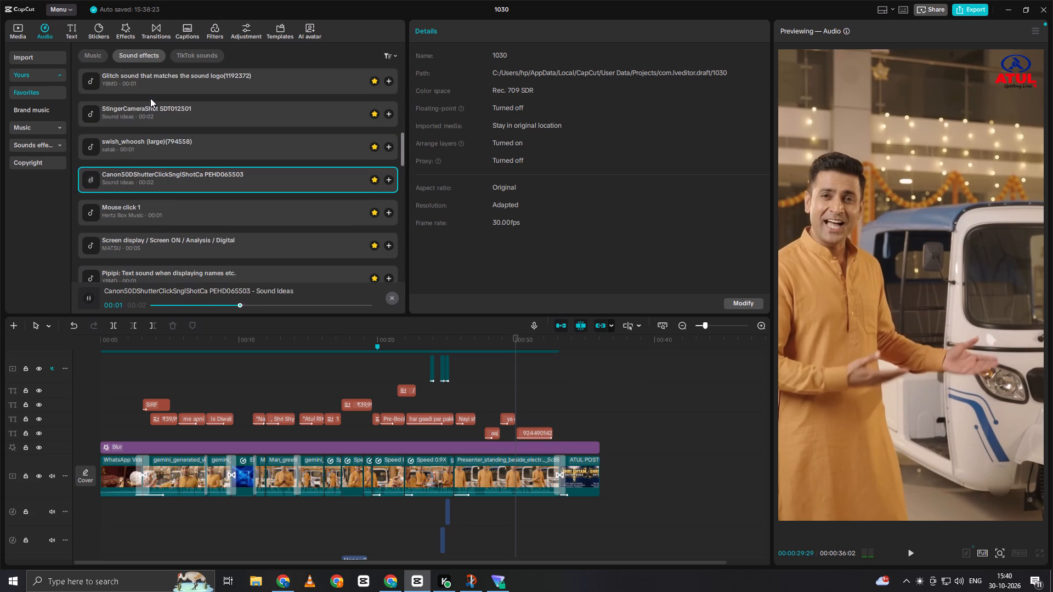
{"action": "scroll", "coordinate": [150, 99], "scroll_direction": "up", "scroll_amount": 1}
{"action": "left_click", "coordinate": [154, 130]}
{"action": "scroll", "coordinate": [154, 130], "scroll_direction": "up", "scroll_amount": 2}
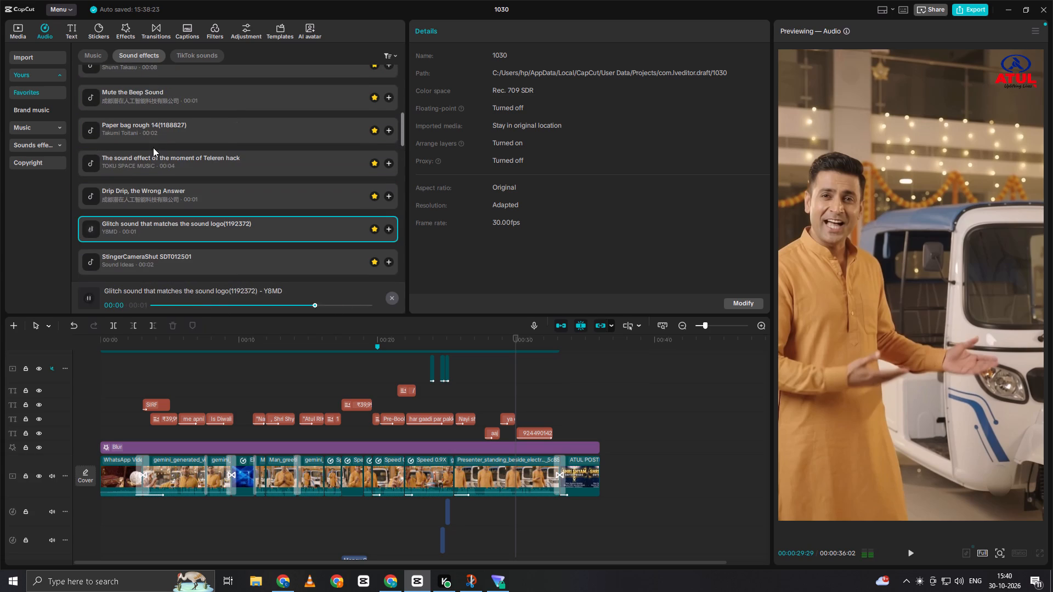
{"action": "left_click", "coordinate": [157, 156]}
{"action": "left_click", "coordinate": [159, 132]}
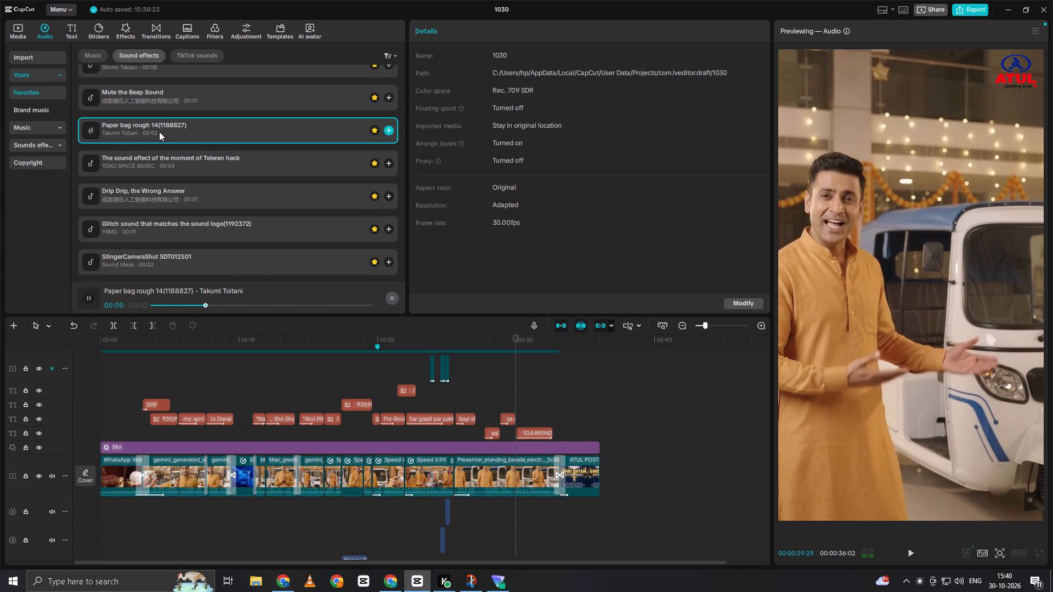
Audition the favourite riser, Deep woosh, chainsaw trigger and money deposit sound effects.
{"action": "scroll", "coordinate": [161, 107], "scroll_direction": "up", "scroll_amount": 1}
{"action": "left_click", "coordinate": [165, 146]}
{"action": "scroll", "coordinate": [165, 146], "scroll_direction": "up", "scroll_amount": 1}
{"action": "left_click", "coordinate": [169, 150]}
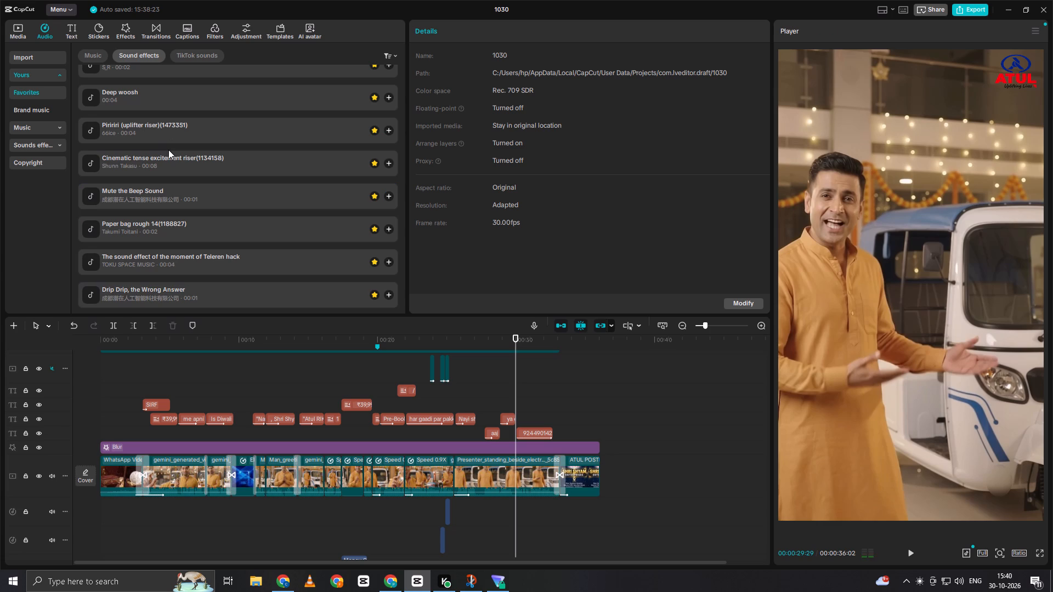
{"action": "left_click", "coordinate": [166, 168]}
{"action": "left_click", "coordinate": [168, 132]}
{"action": "scroll", "coordinate": [167, 132], "scroll_direction": "up", "scroll_amount": 1}
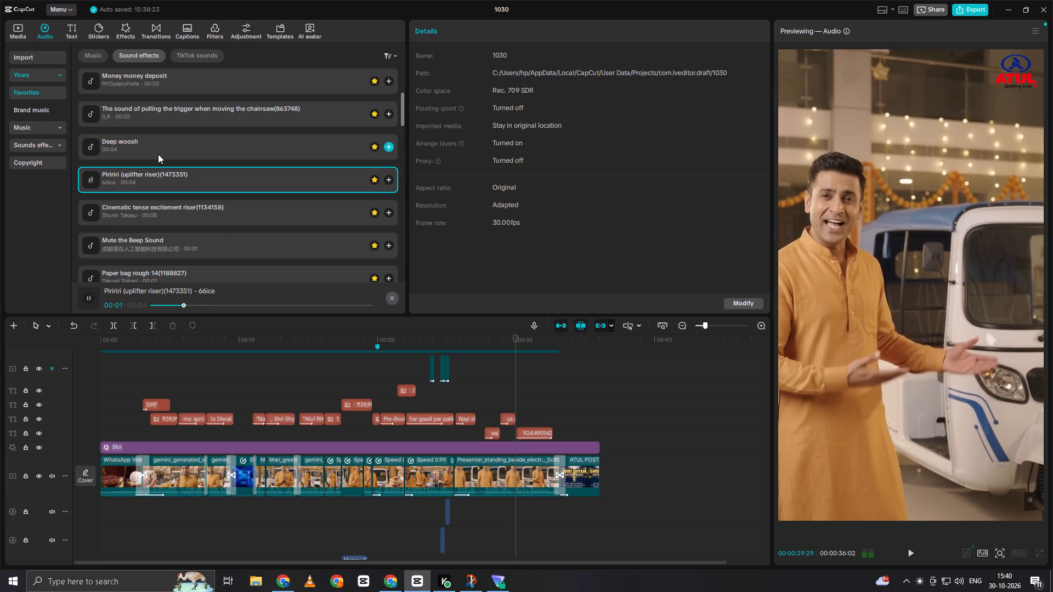
{"action": "left_click", "coordinate": [160, 143]}
{"action": "left_click", "coordinate": [180, 121]}
{"action": "scroll", "coordinate": [175, 128], "scroll_direction": "up", "scroll_amount": 1}
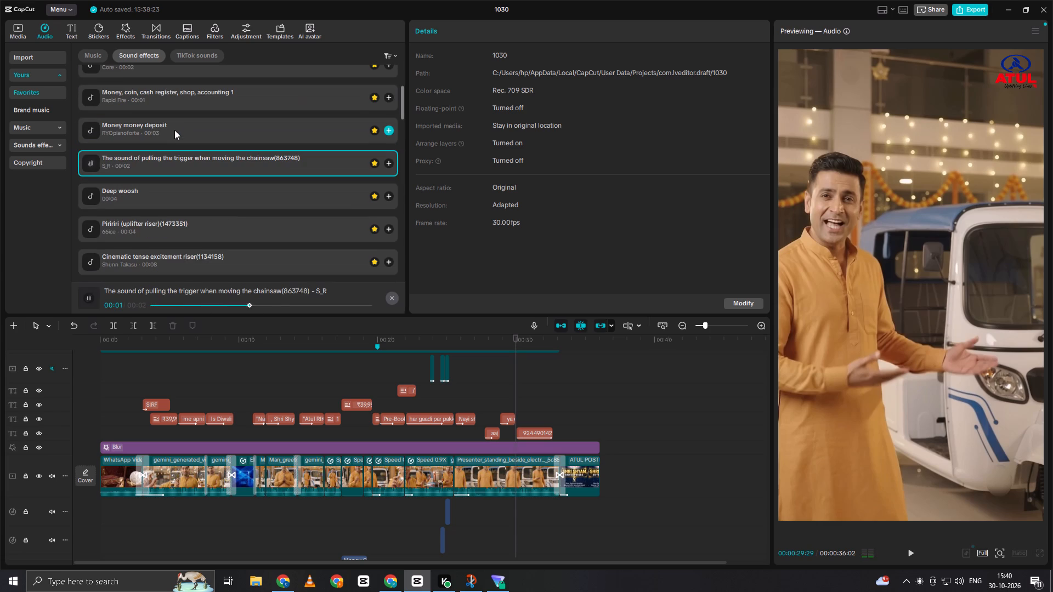
{"action": "left_click", "coordinate": [148, 124]}
{"action": "left_click", "coordinate": [150, 106]}
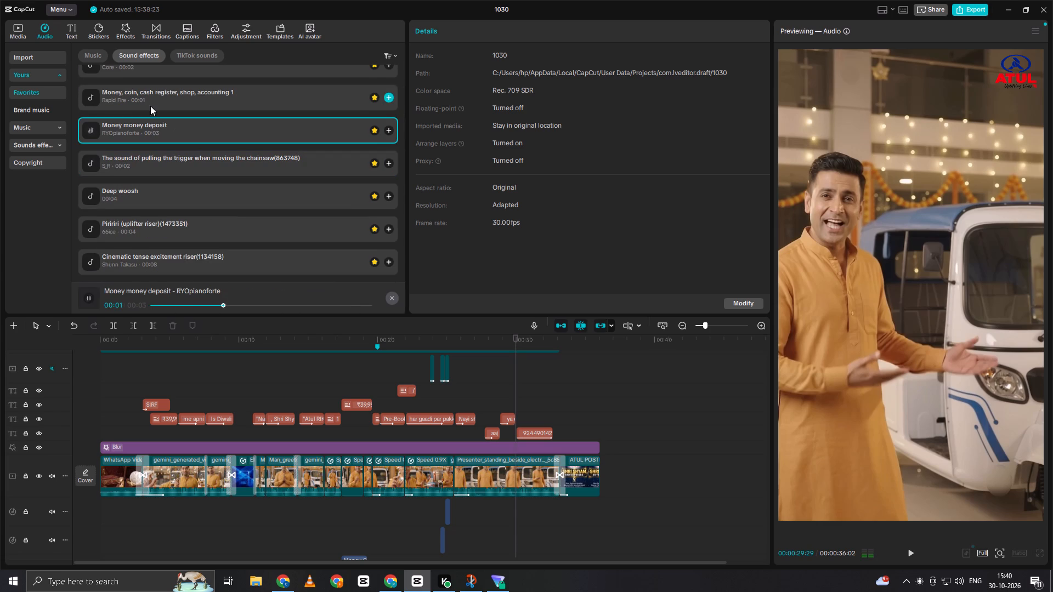
Audition the top favourite sound effects from Coin / Winning Success up to DJ tape rewind and pause playback.
{"action": "scroll", "coordinate": [150, 119], "scroll_direction": "up", "scroll_amount": 2}
{"action": "left_click", "coordinate": [155, 134]}
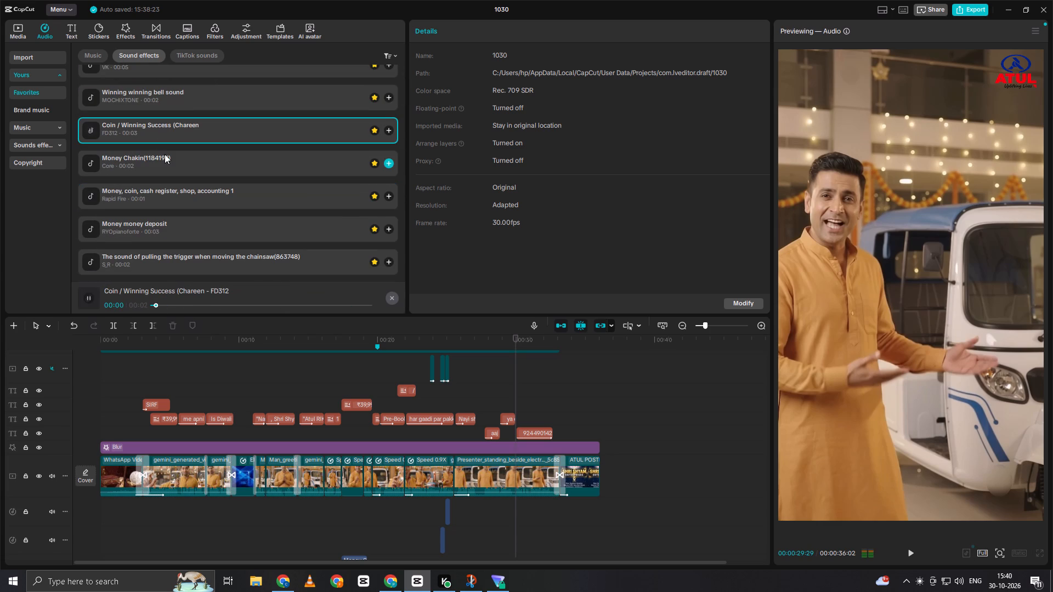
{"action": "left_click", "coordinate": [165, 156]}
{"action": "left_click", "coordinate": [165, 99]}
{"action": "scroll", "coordinate": [161, 104], "scroll_direction": "up", "scroll_amount": 1}
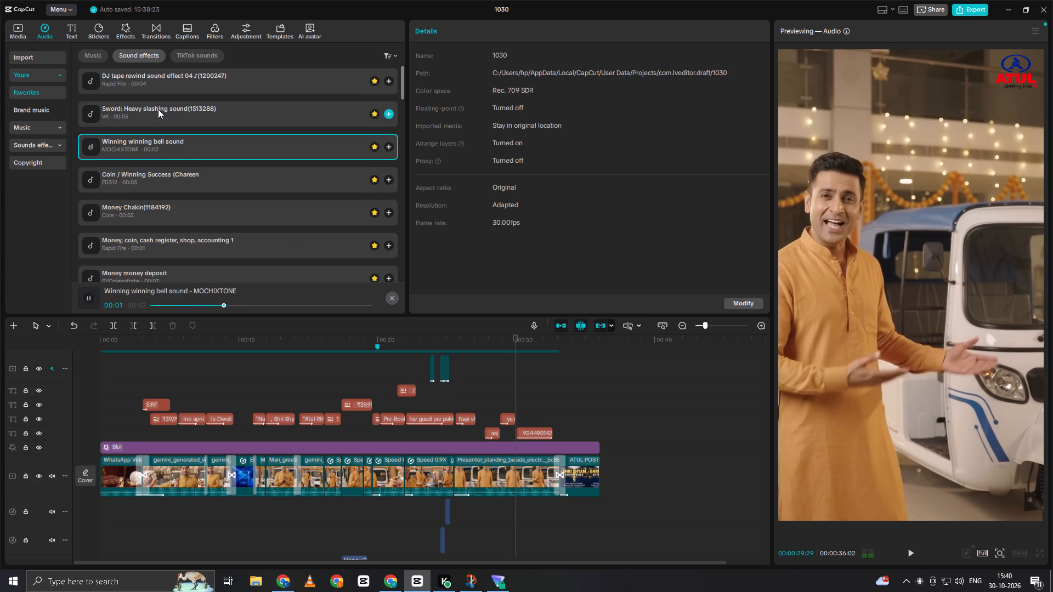
{"action": "scroll", "coordinate": [157, 112], "scroll_direction": "up", "scroll_amount": 4}
{"action": "left_click", "coordinate": [157, 114]}
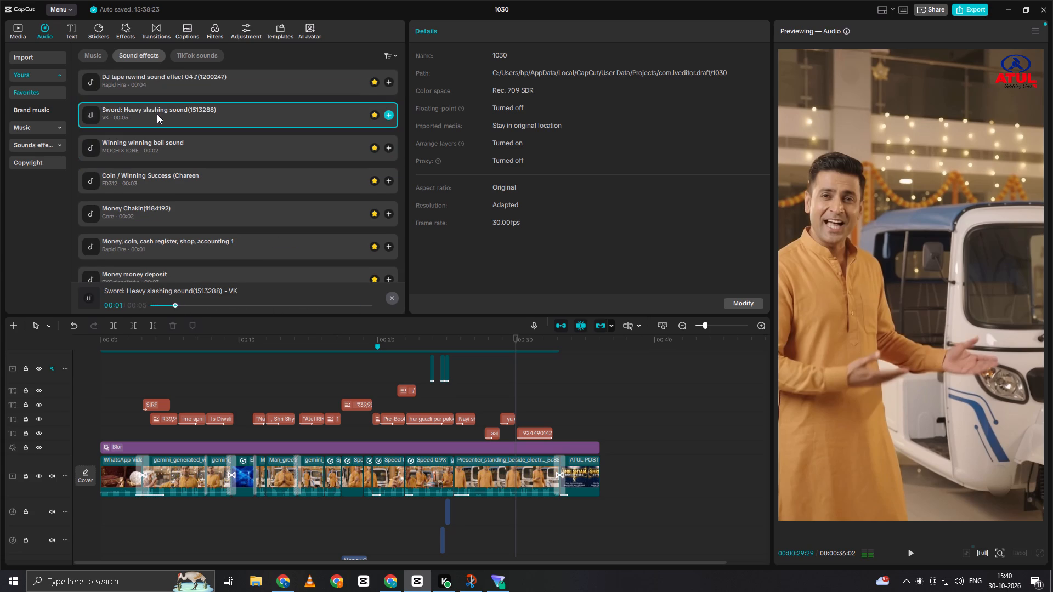
{"action": "left_click", "coordinate": [178, 88]}
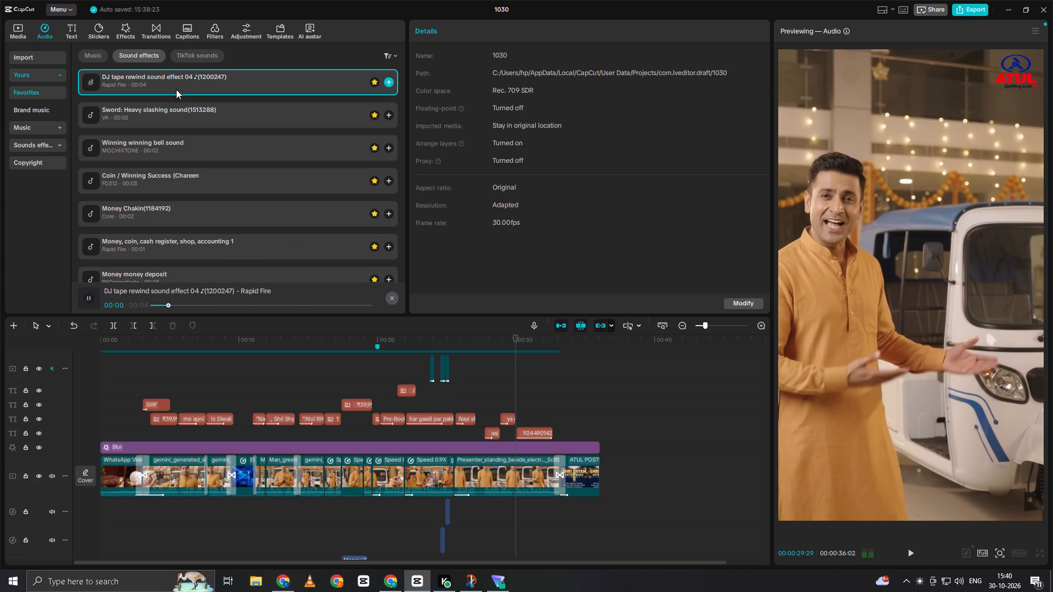
{"action": "key", "text": "space"}
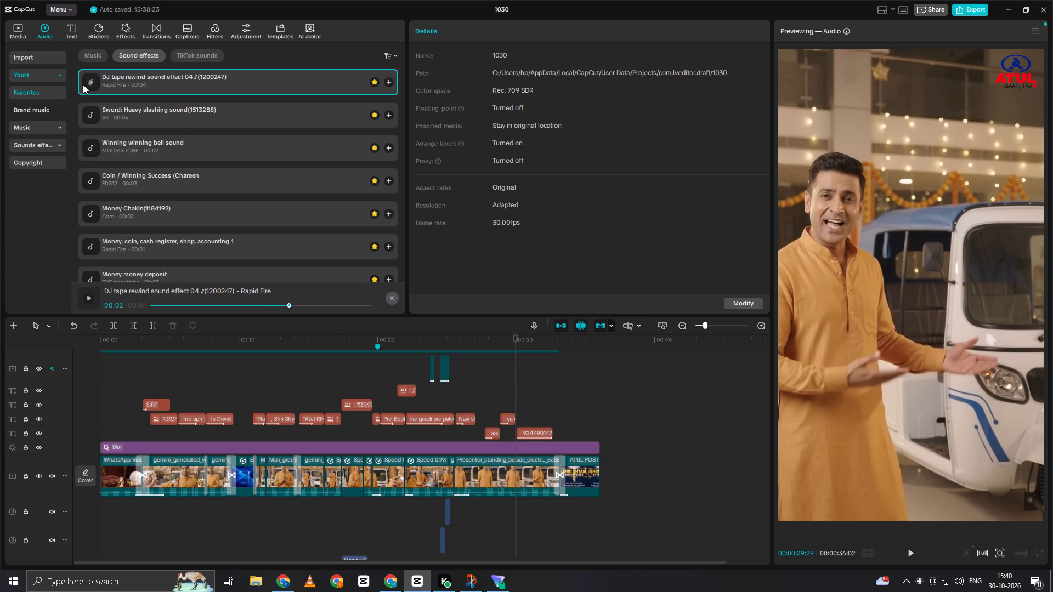
Search the sound effects library for keyboard typing and audition the first three results.
{"action": "left_click", "coordinate": [40, 111]}
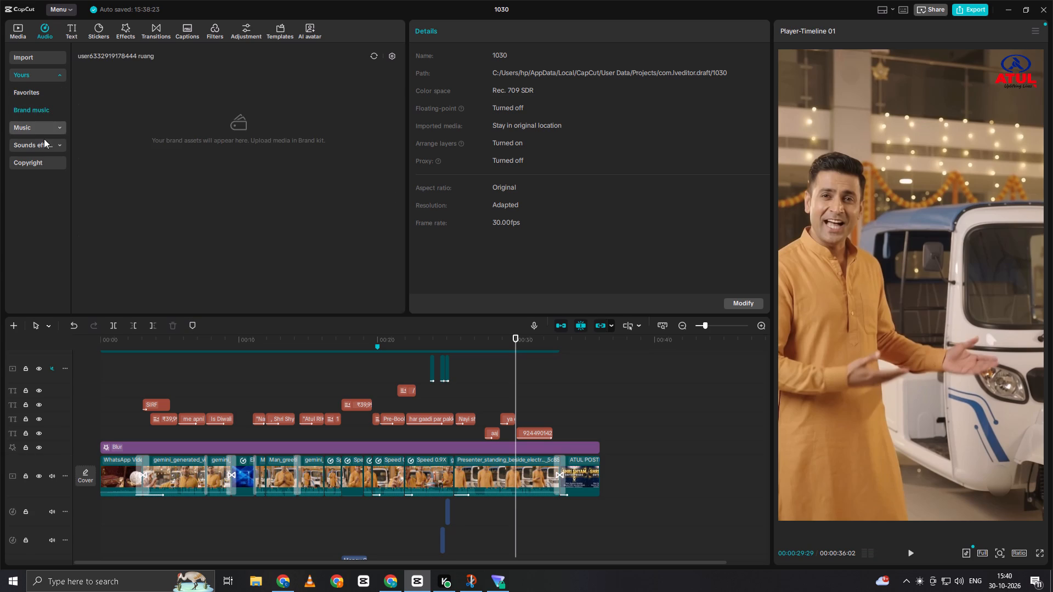
{"action": "left_click", "coordinate": [44, 143]}
{"action": "left_click", "coordinate": [111, 56]}
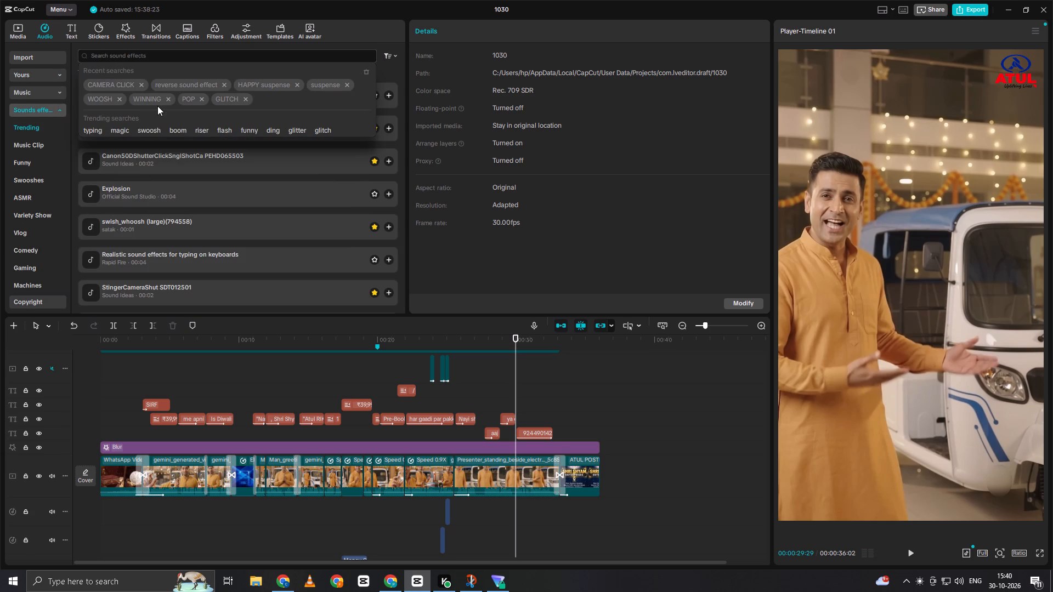
{"action": "key", "text": "k"}
{"action": "type", "text": "ey"}
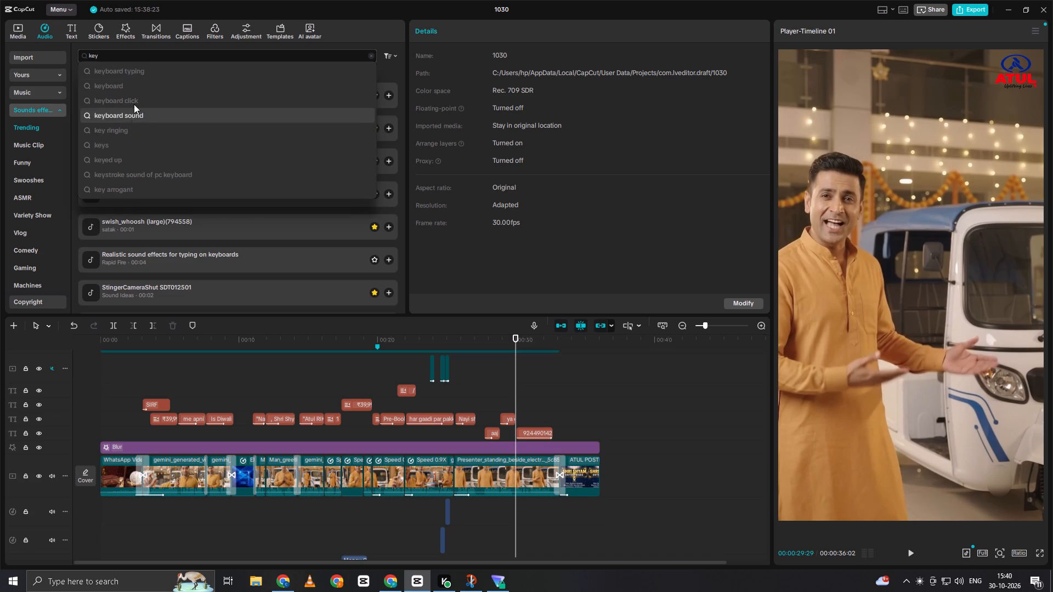
{"action": "left_click", "coordinate": [157, 69]}
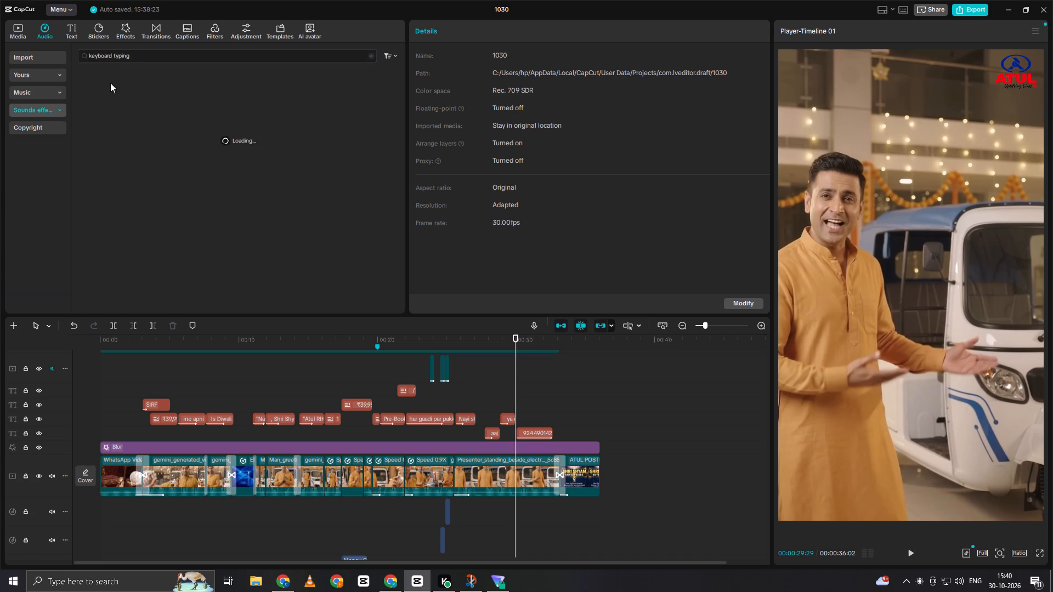
{"action": "left_click", "coordinate": [129, 87]}
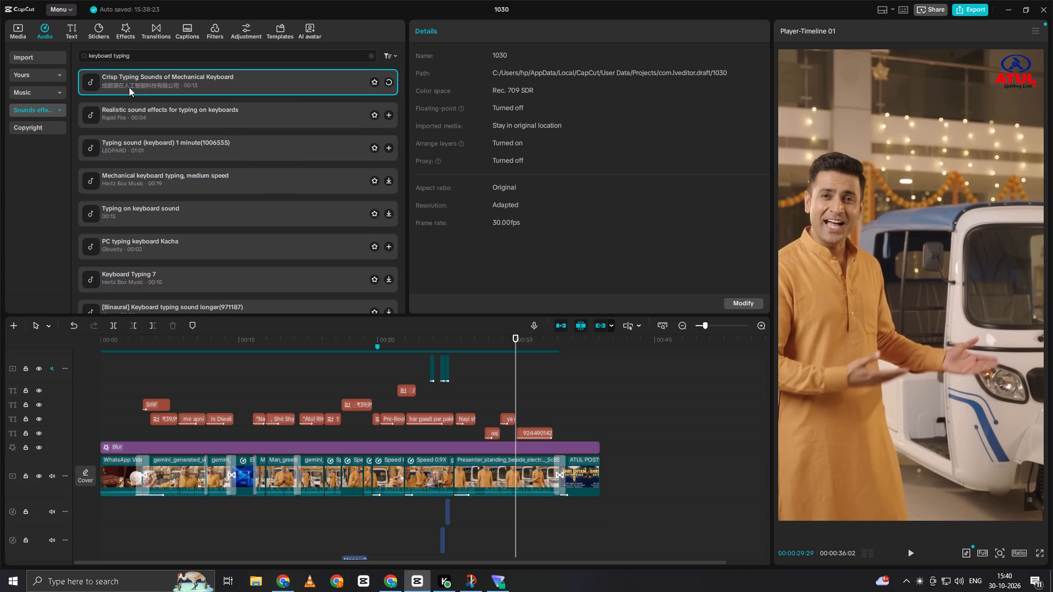
{"action": "left_click", "coordinate": [143, 113]}
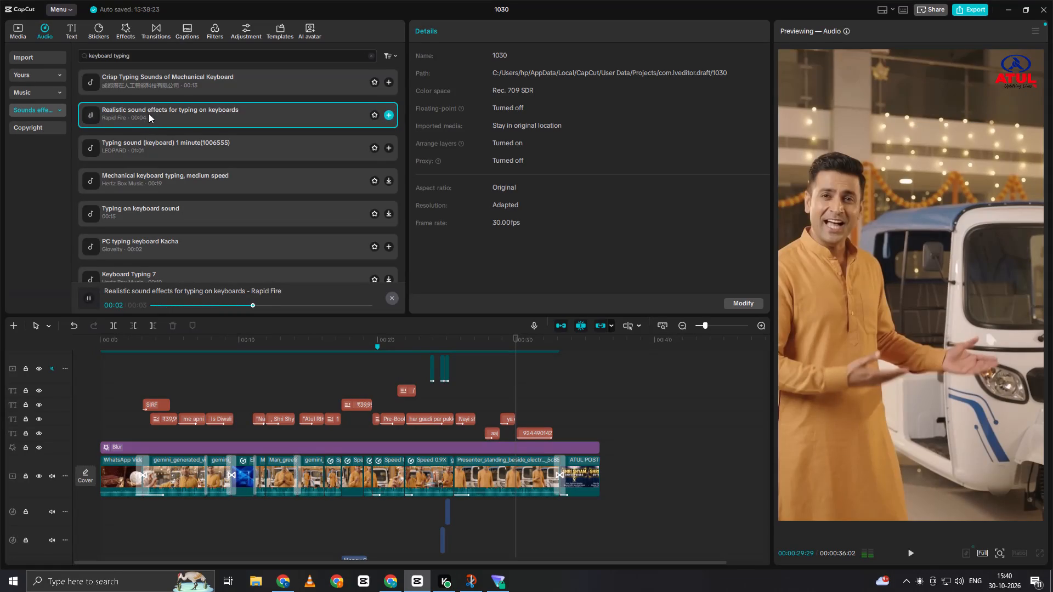
{"action": "left_click", "coordinate": [145, 141]}
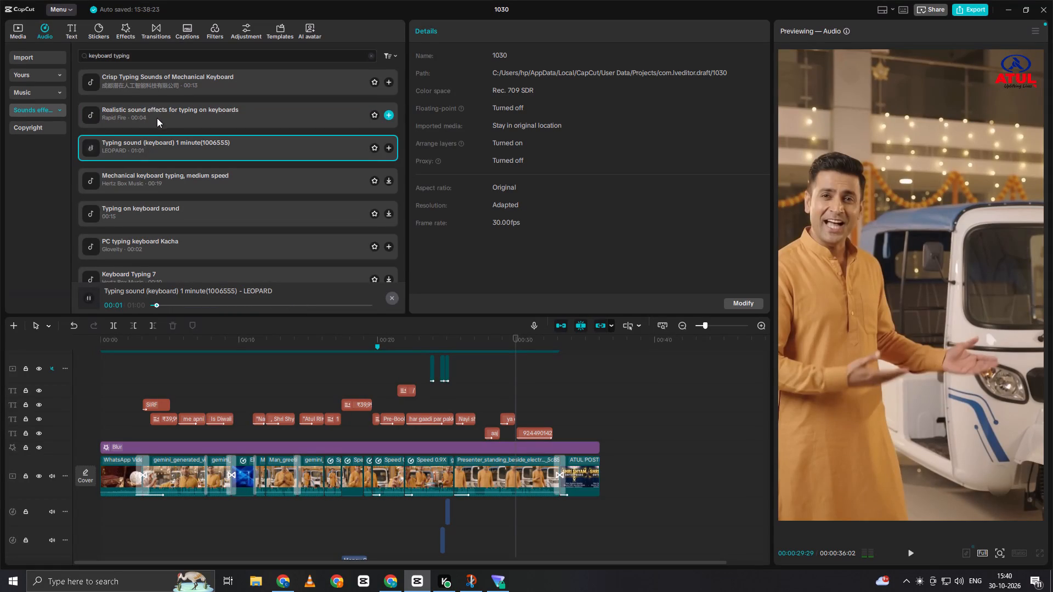
Place Realistic sound effects for typing on keyboards under the phone number caption, starting just before 00:30, and play it back.
{"action": "left_click_drag", "start_coordinate": [157, 116], "coordinate": [481, 510]}
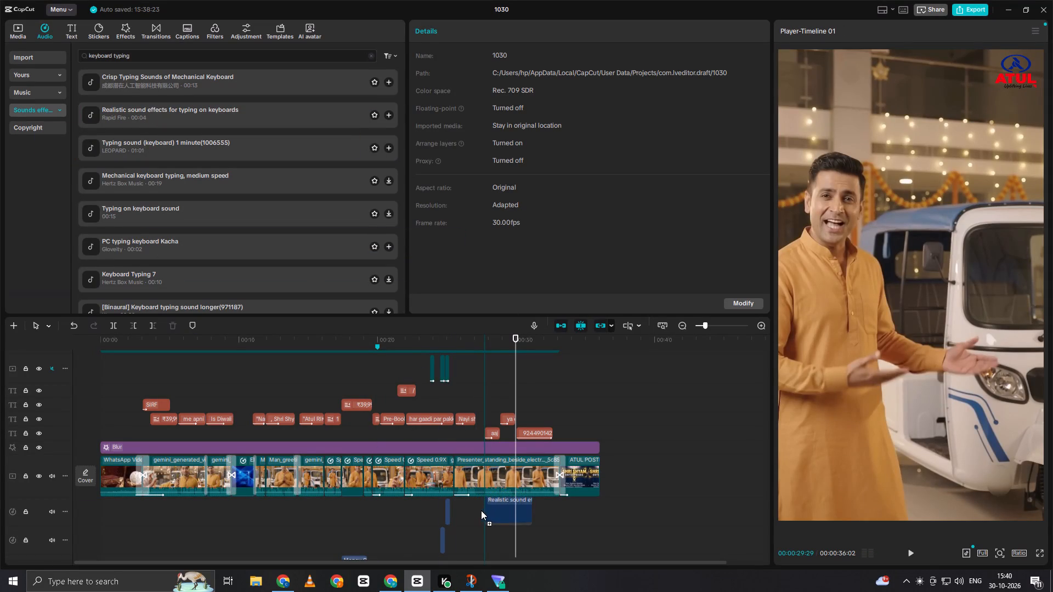
{"action": "left_click_drag", "start_coordinate": [481, 510], "coordinate": [480, 511]}
{"action": "left_click", "coordinate": [472, 414]}
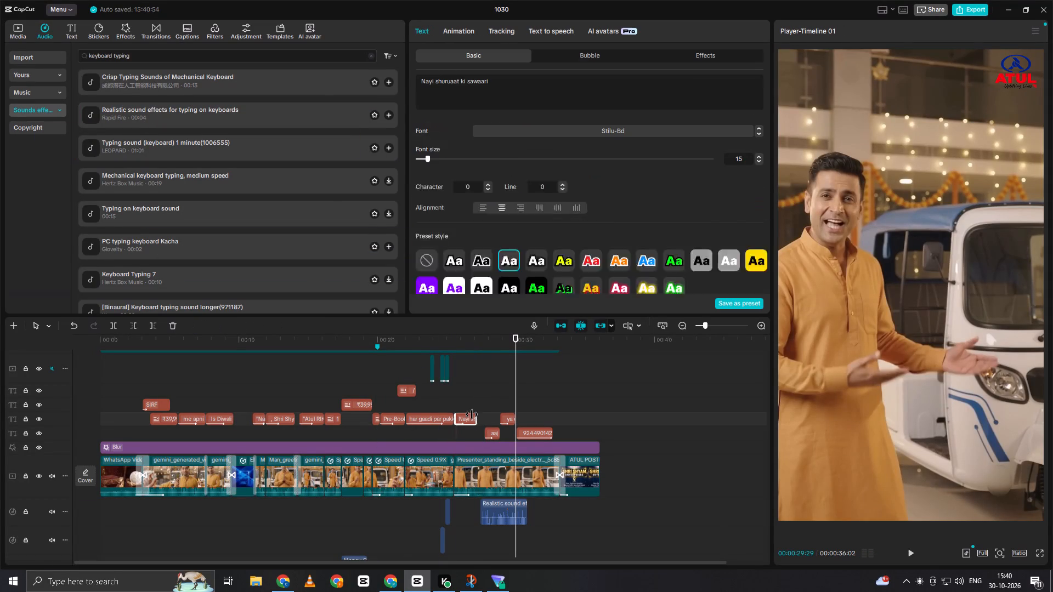
{"action": "left_click_drag", "start_coordinate": [504, 511], "coordinate": [535, 512]}
{"action": "key", "text": "space"}
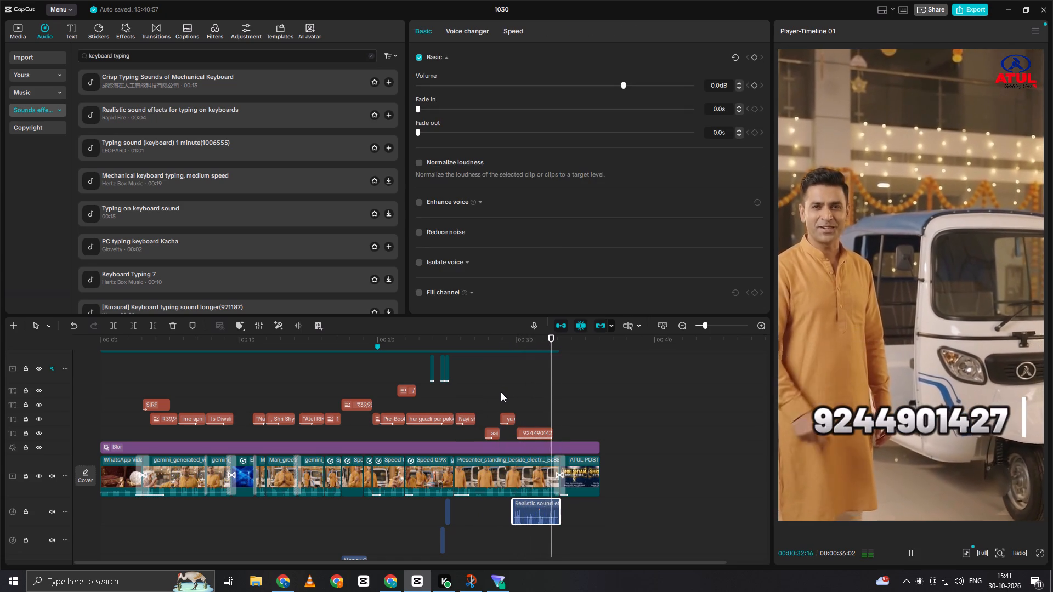
{"action": "key", "text": "space"}
Trim the end of the keyboard typing sound slightly, to about 33 seconds, nearer the end of the phone number caption.
{"action": "left_click", "coordinate": [544, 530]}
{"action": "left_click", "coordinate": [555, 517]}
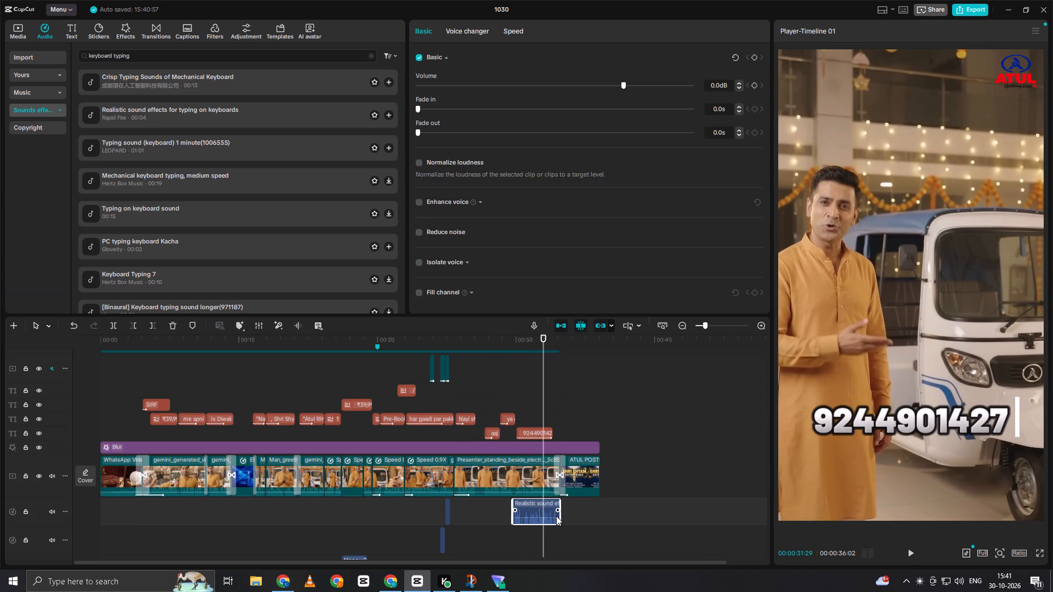
{"action": "left_click", "coordinate": [558, 514]}
Delete the keyboard typing sound effect placed under the phone number caption.
{"action": "left_click", "coordinate": [513, 418]}
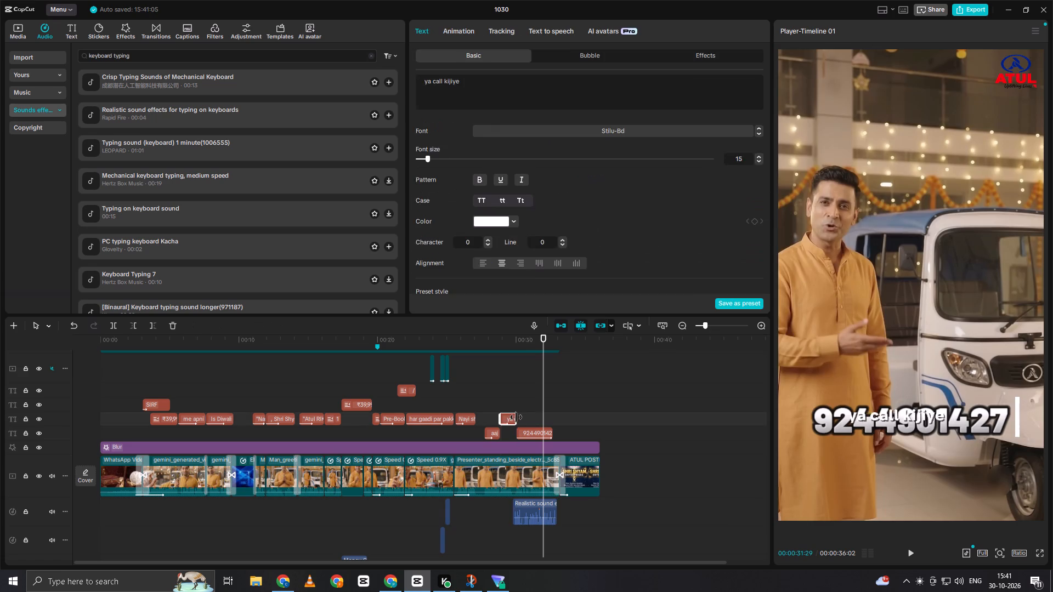
{"action": "left_click", "coordinate": [520, 410]}
{"action": "key", "text": "space"}
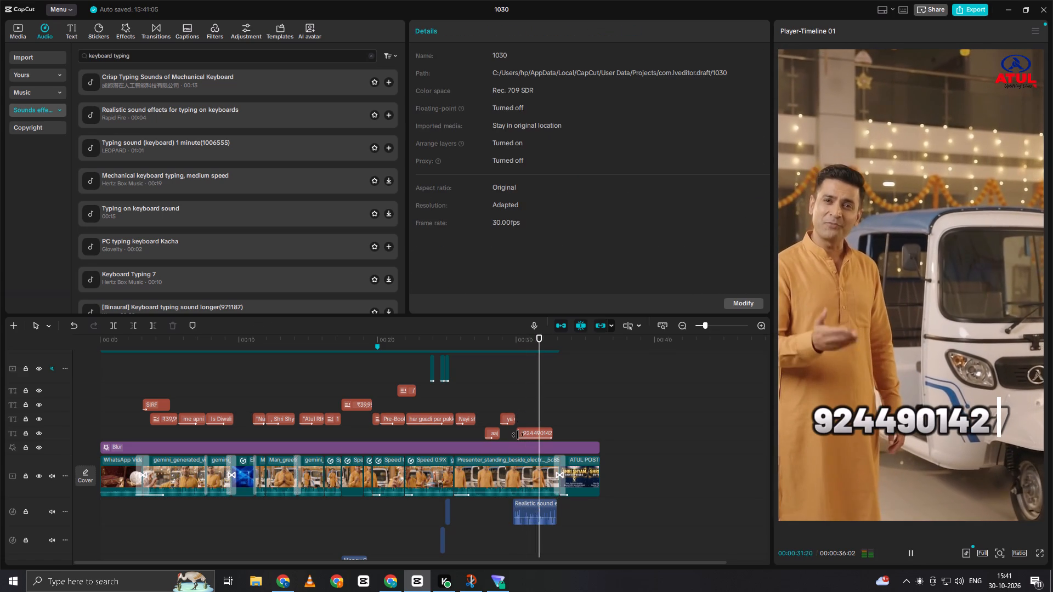
{"action": "key", "text": "space"}
{"action": "left_click", "coordinate": [530, 519]}
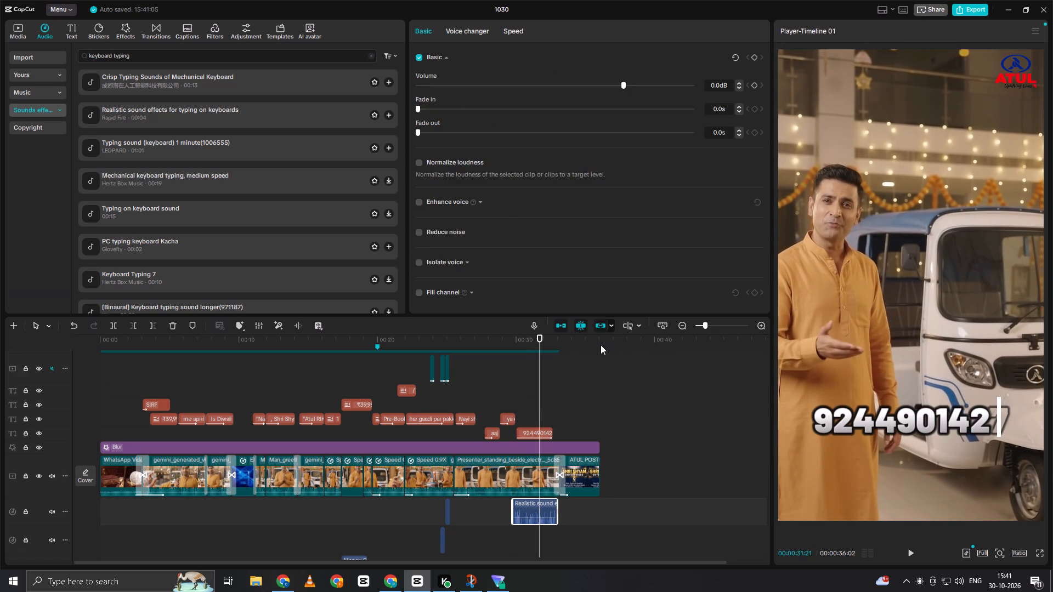
{"action": "key", "text": "BackSpace"}
Play back the closing captions from about 00:27 and move the playhead to the end of the ATUL outro.
{"action": "left_click", "coordinate": [501, 382]}
{"action": "left_click_drag", "start_coordinate": [501, 382], "coordinate": [475, 396]}
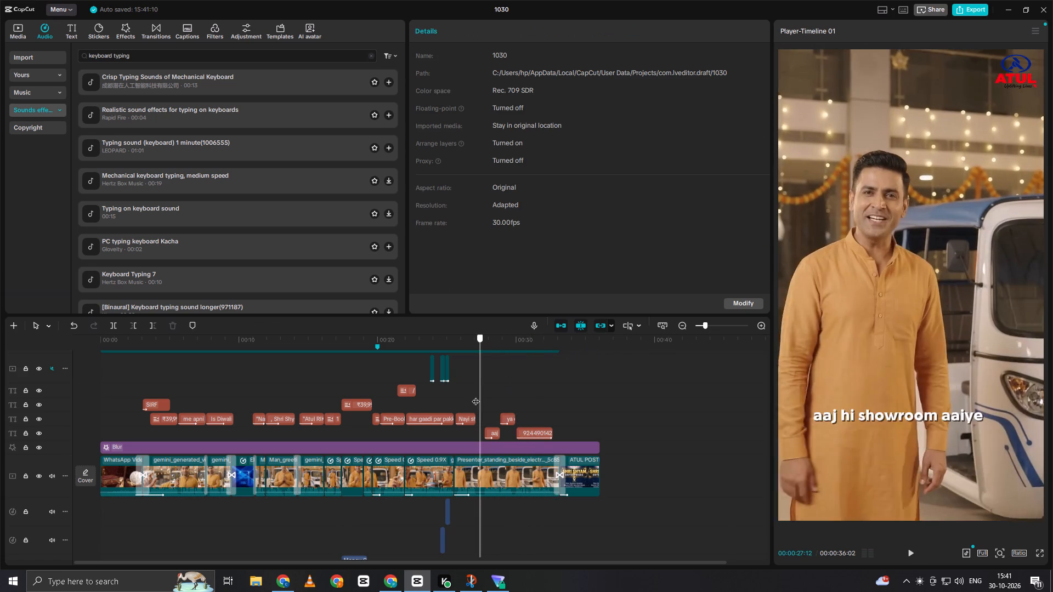
{"action": "left_click_drag", "start_coordinate": [475, 396], "coordinate": [474, 396]}
{"action": "key", "text": "space"}
{"action": "left_click", "coordinate": [603, 486]}
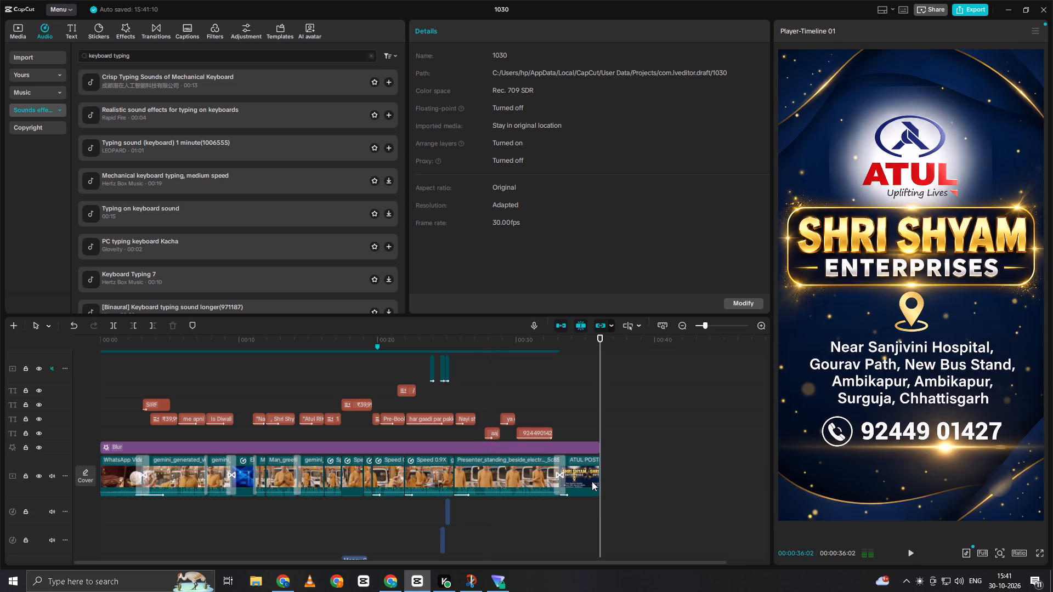
Browse the entrance animations for the ATUL outro clip and search them for Fade In.
{"action": "left_click", "coordinate": [591, 480]}
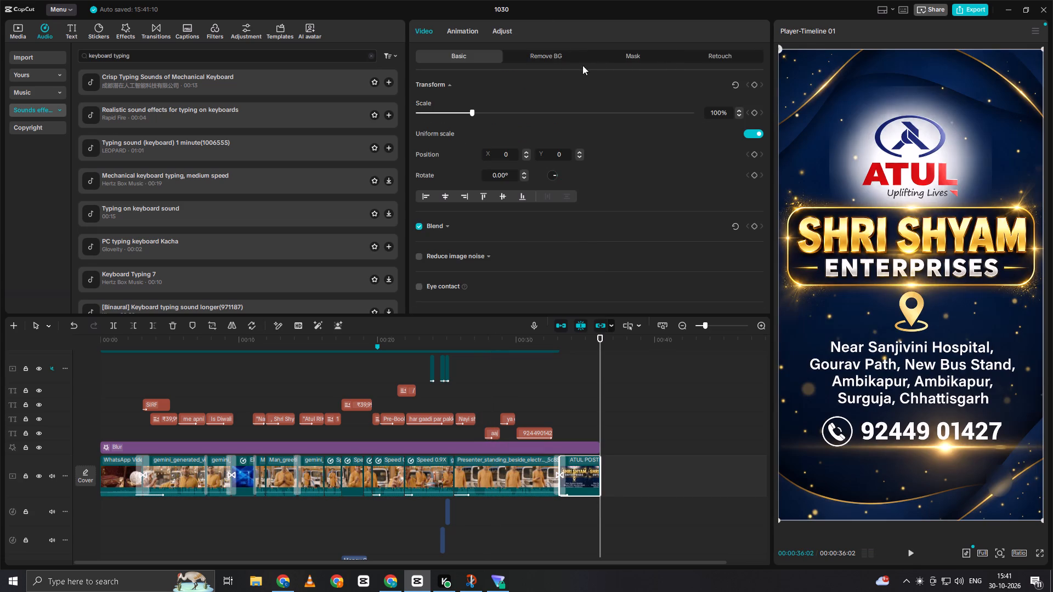
{"action": "left_click", "coordinate": [474, 31]}
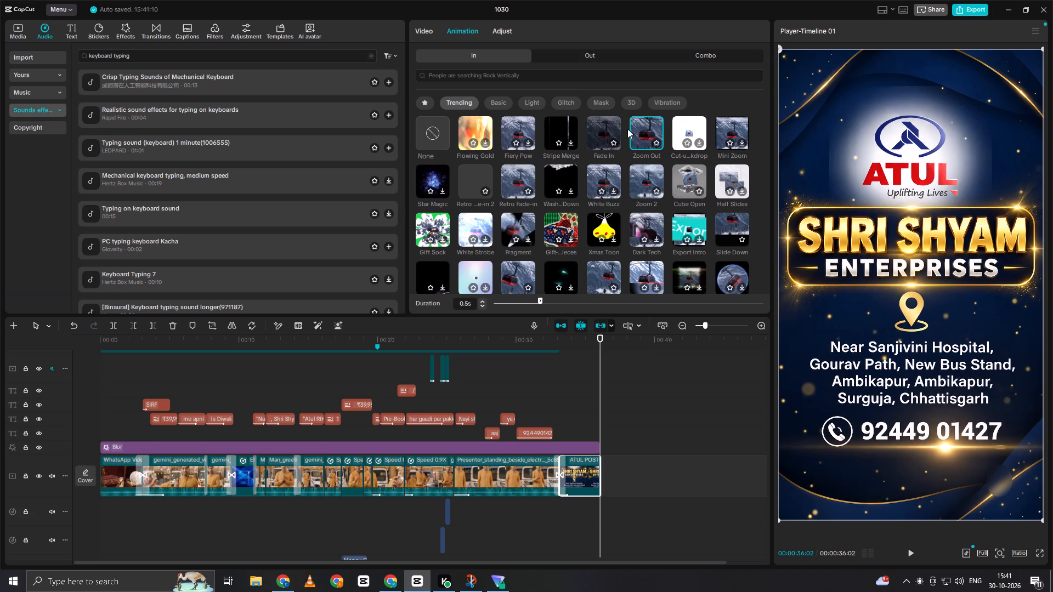
{"action": "scroll", "coordinate": [620, 138], "scroll_direction": "down", "scroll_amount": 1}
{"action": "scroll", "coordinate": [588, 145], "scroll_direction": "up", "scroll_amount": 3}
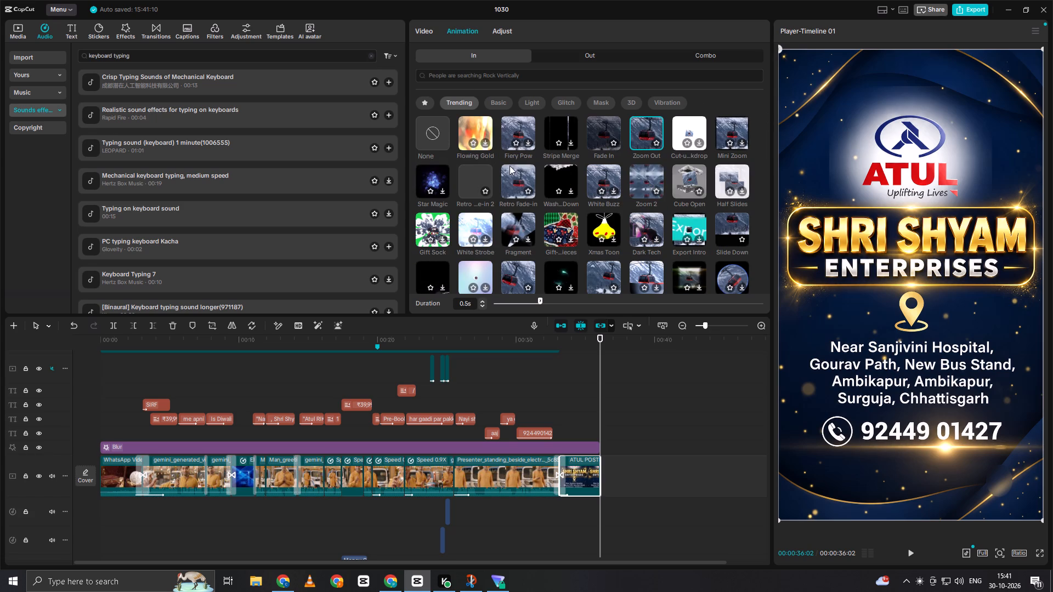
{"action": "left_click", "coordinate": [710, 78]}
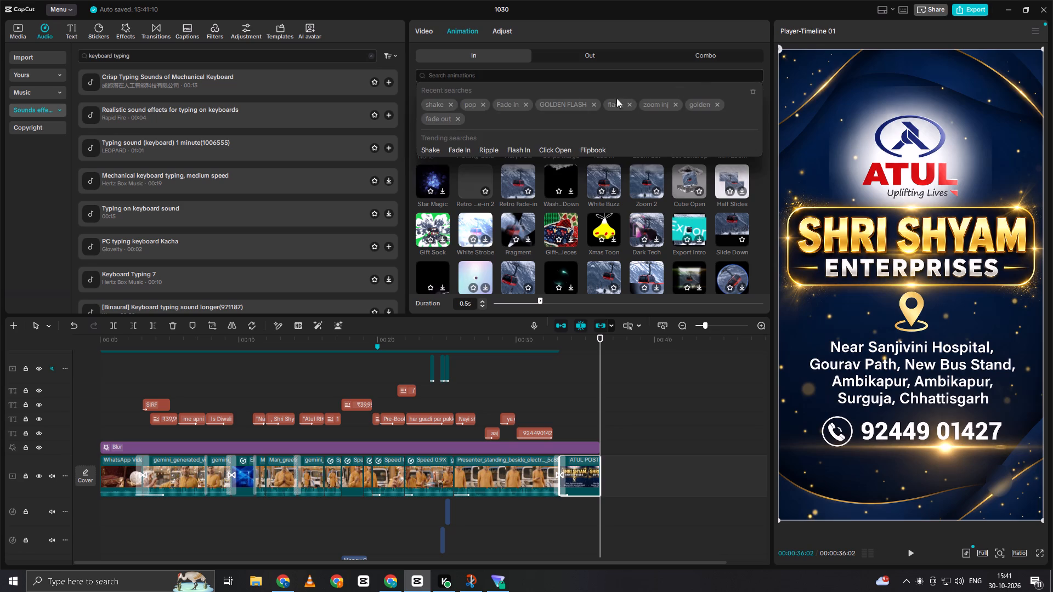
{"action": "left_click", "coordinate": [499, 101]}
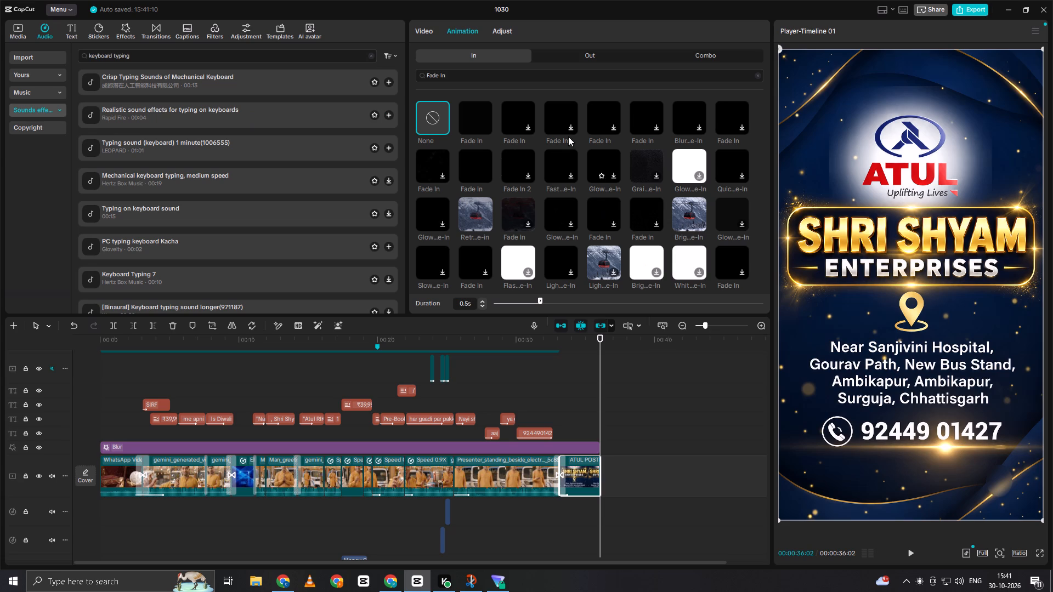
Play back the phone number caption and the transition into the ATUL outro, pausing at about 00:34.
{"action": "left_click", "coordinate": [553, 401]}
{"action": "left_click_drag", "start_coordinate": [553, 400], "coordinate": [507, 422]}
{"action": "key", "text": "space"}
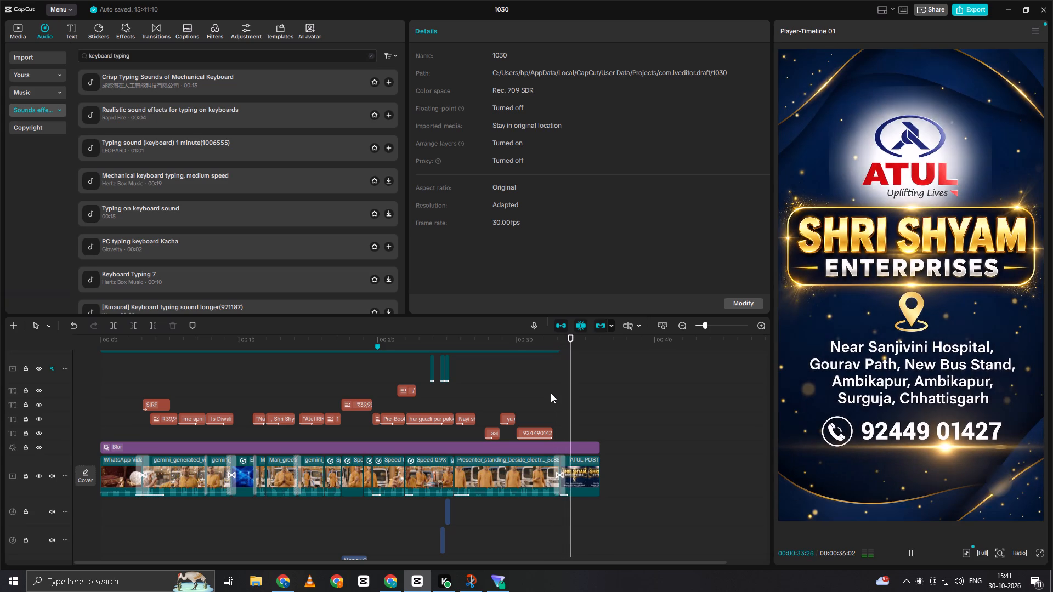
{"action": "key", "text": "space"}
Look through the Fade In entrance animations for the ATUL outro clip once more.
{"action": "left_click", "coordinate": [595, 463]}
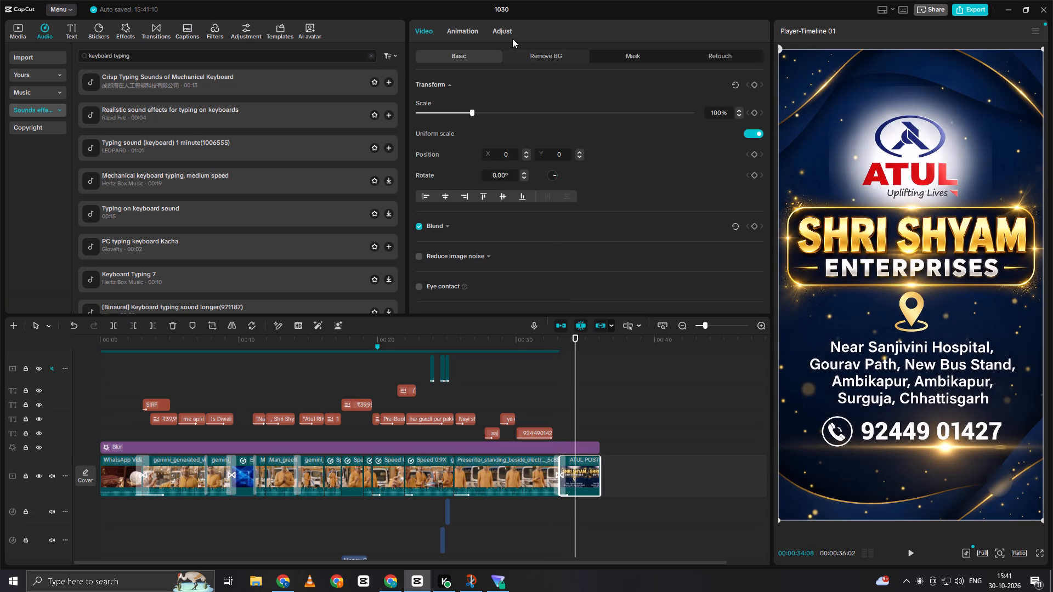
{"action": "left_click", "coordinate": [475, 27]}
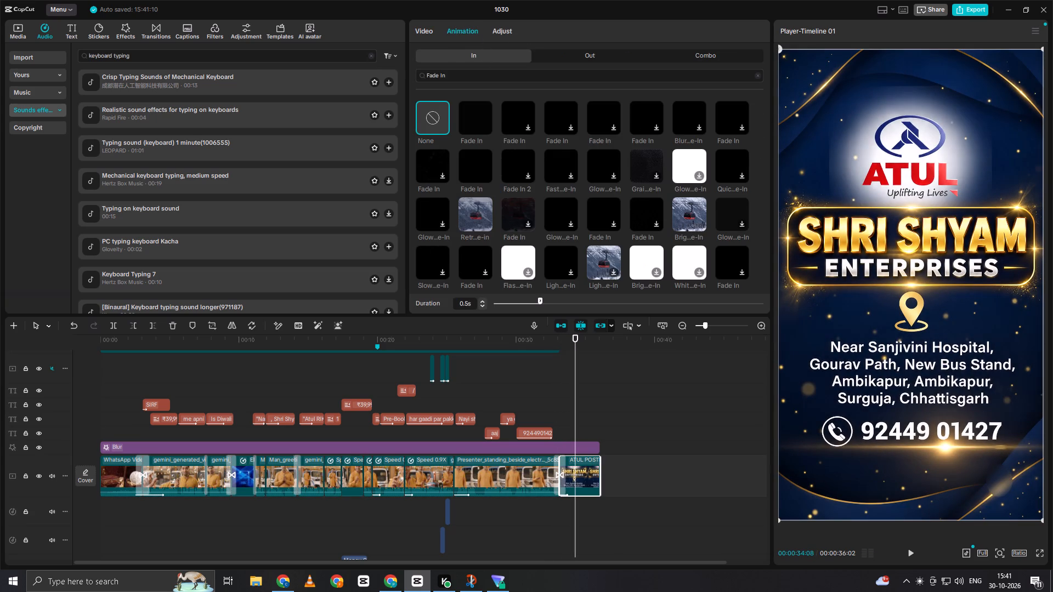
{"action": "scroll", "coordinate": [518, 185], "scroll_direction": "down", "scroll_amount": 1}
{"action": "scroll", "coordinate": [518, 177], "scroll_direction": "up", "scroll_amount": 2}
Play back the video from the start and pause on the blue spotlight rickshaw shot at about 00:10.
{"action": "left_click", "coordinate": [211, 376]}
{"action": "left_click_drag", "start_coordinate": [210, 377], "coordinate": [0, 460]}
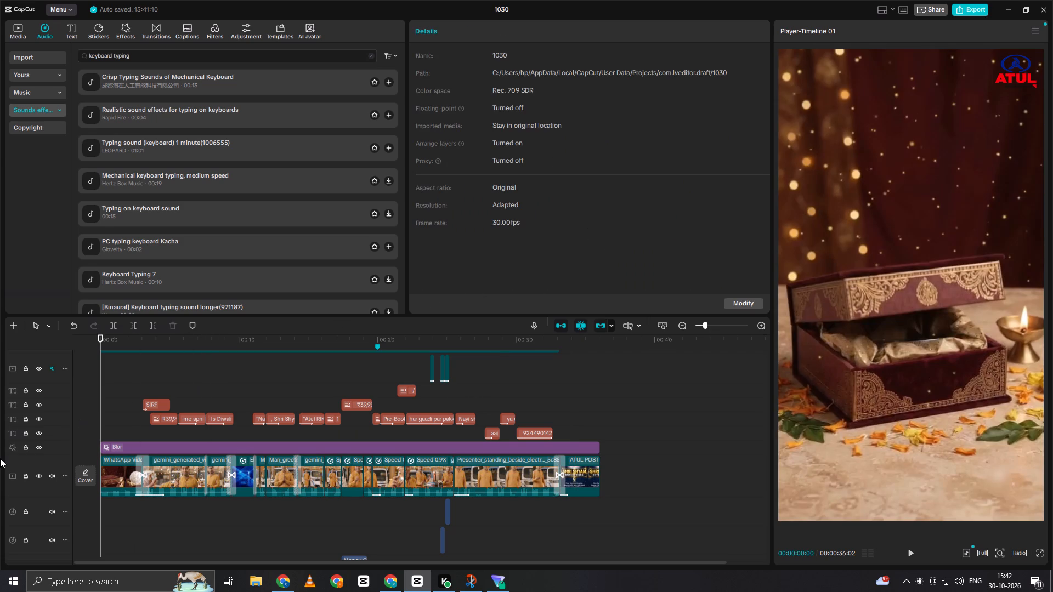
{"action": "key", "text": "space"}
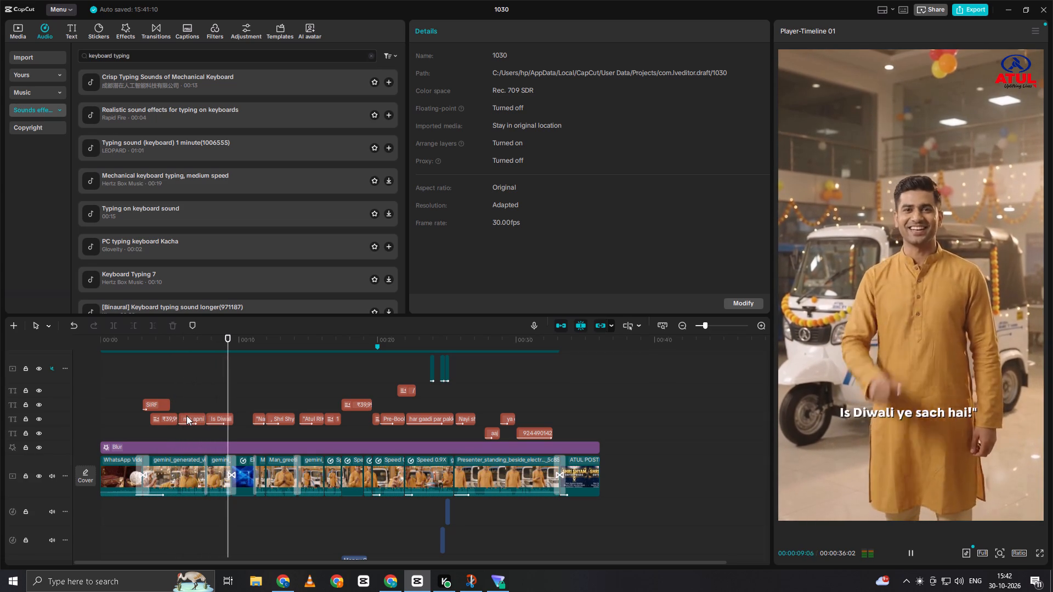
{"action": "key", "text": "space"}
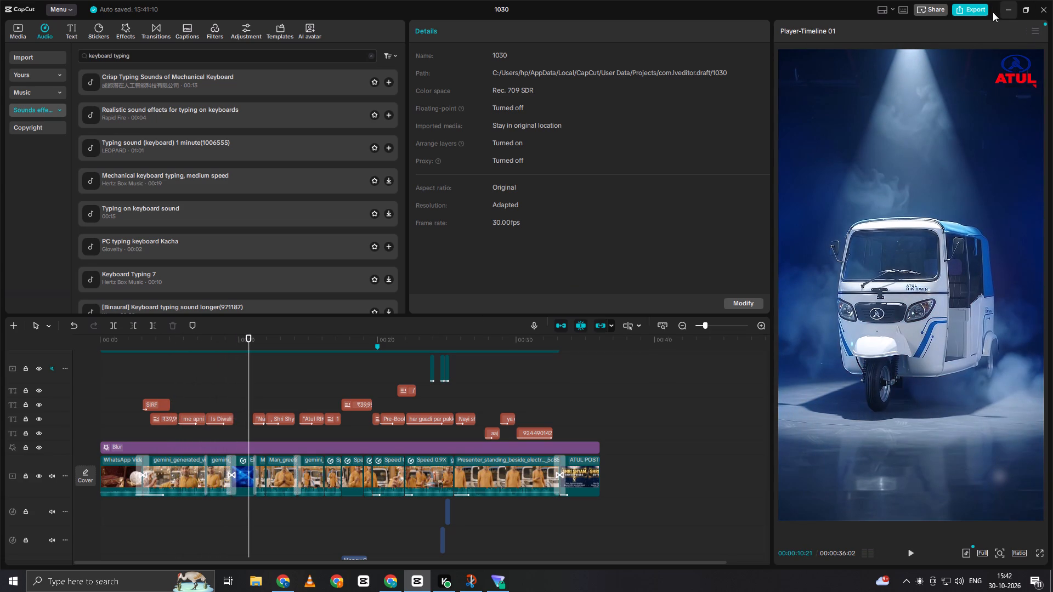
Export the timeline as a video named atul edit.
{"action": "left_click", "coordinate": [965, 8]}
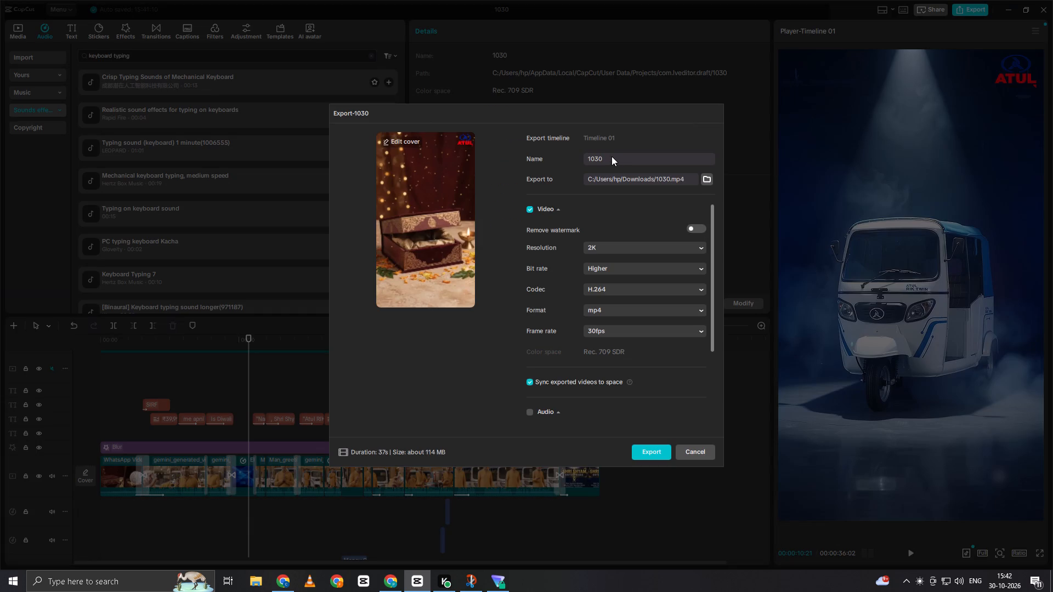
{"action": "left_click_drag", "start_coordinate": [612, 156], "coordinate": [542, 153]}
{"action": "key", "text": "a"}
{"action": "type", "text": "tul i"}
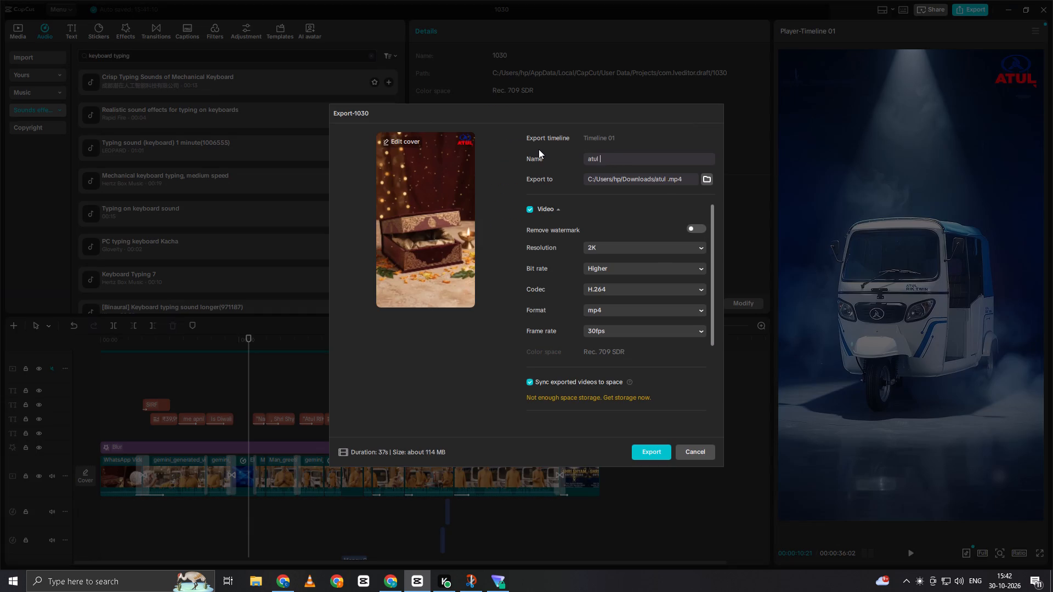
{"action": "key", "text": "BackSpace"}
{"action": "type", "text": "edit"}
{"action": "key", "text": "Return"}
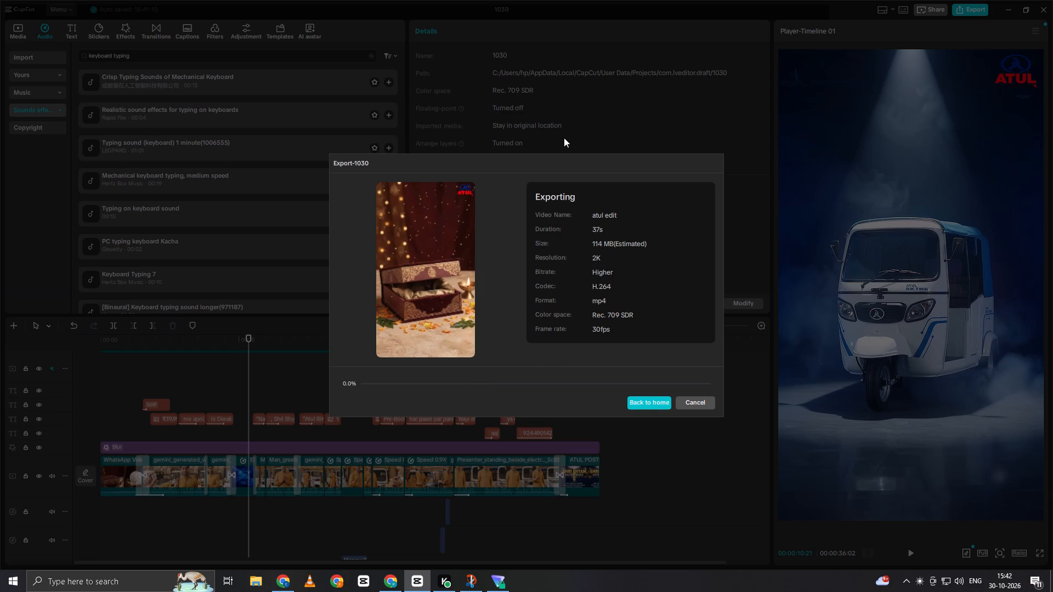
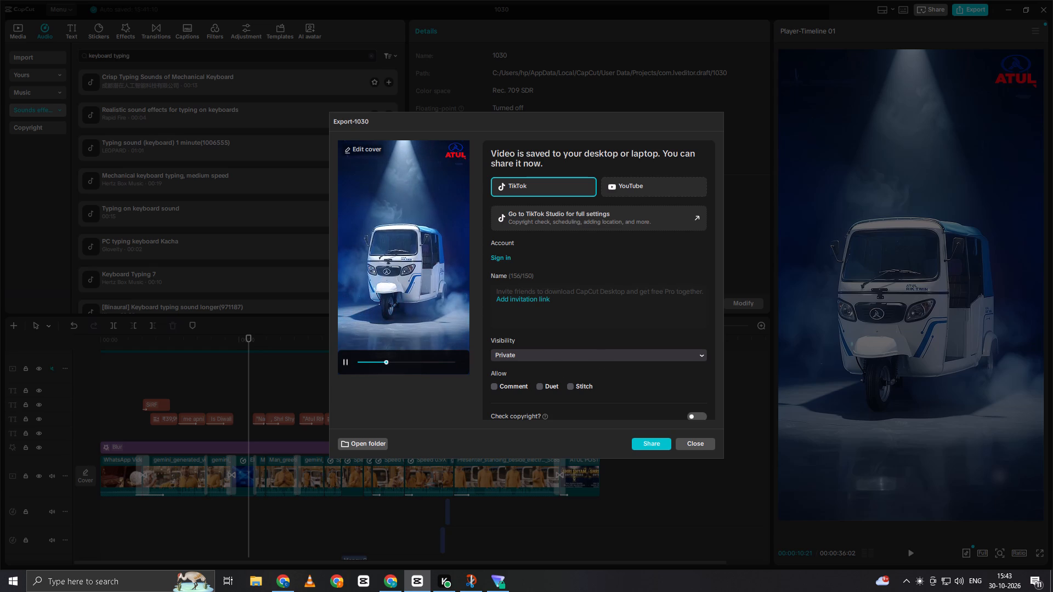
Close the finished export window and briefly play the timeline from about 00:10.
{"action": "left_click", "coordinate": [695, 445]}
{"action": "key", "text": "space"}
{"action": "key", "text": "space"}
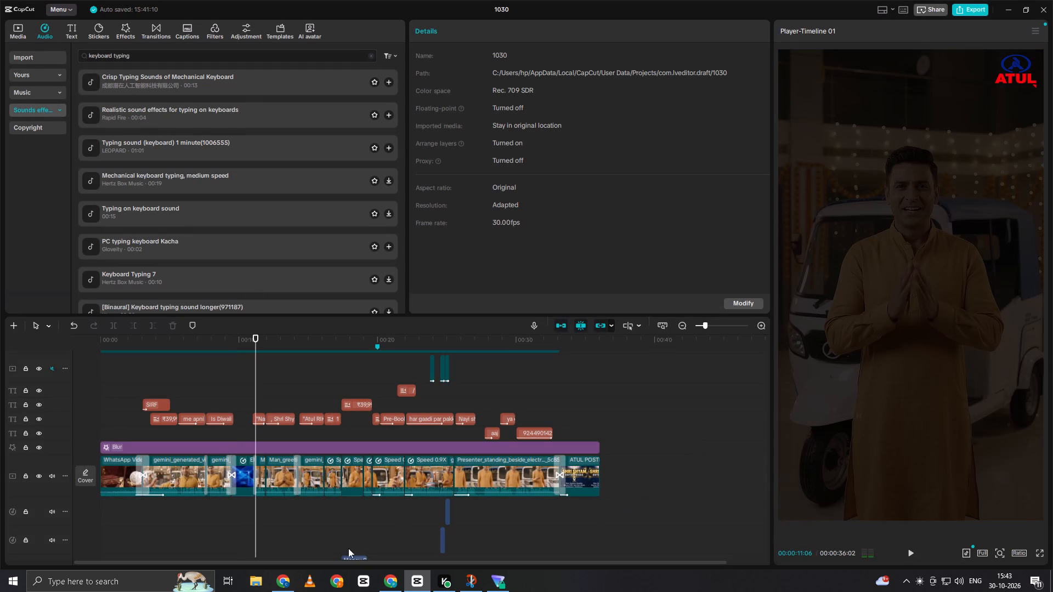
Switch to Chrome, save the XM page's cookie settings without enabling optional cookies, and close the XM registration tab.
{"action": "left_click", "coordinate": [262, 589]}
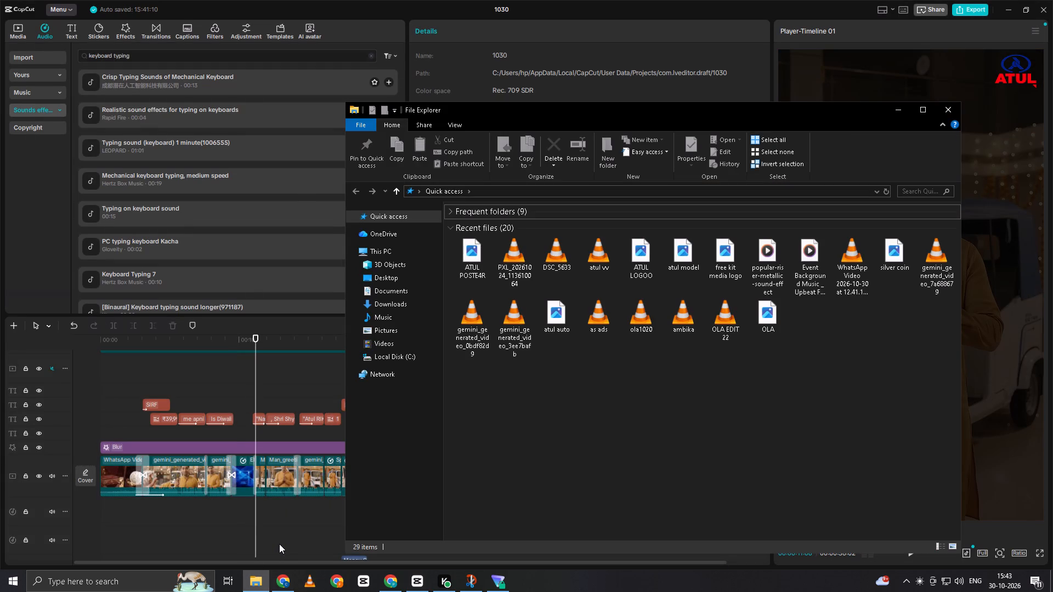
{"action": "left_click", "coordinate": [282, 579]}
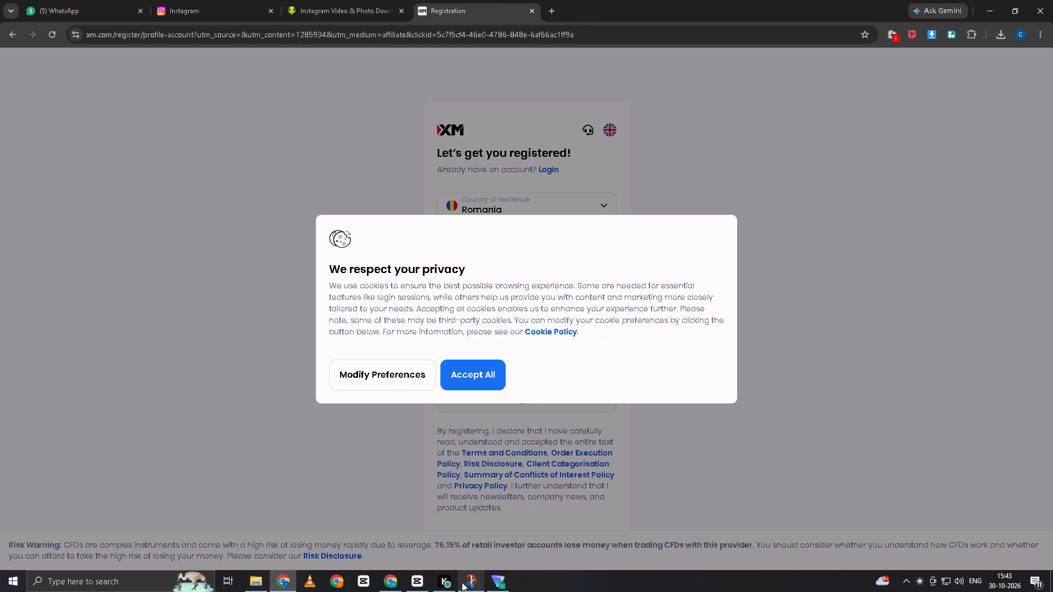
{"action": "left_click", "coordinate": [285, 583]}
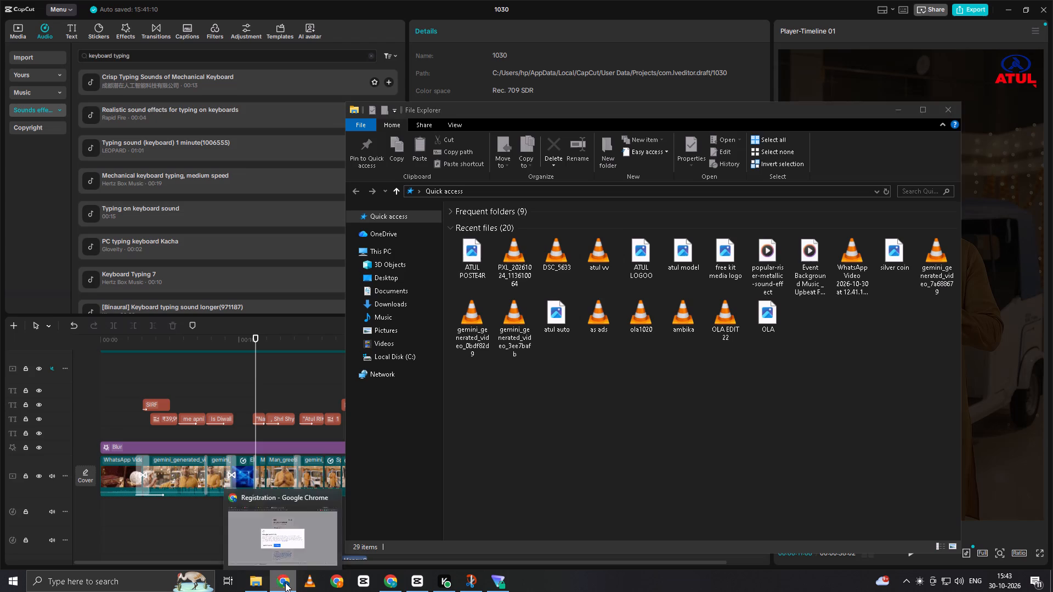
{"action": "left_click", "coordinate": [285, 583]}
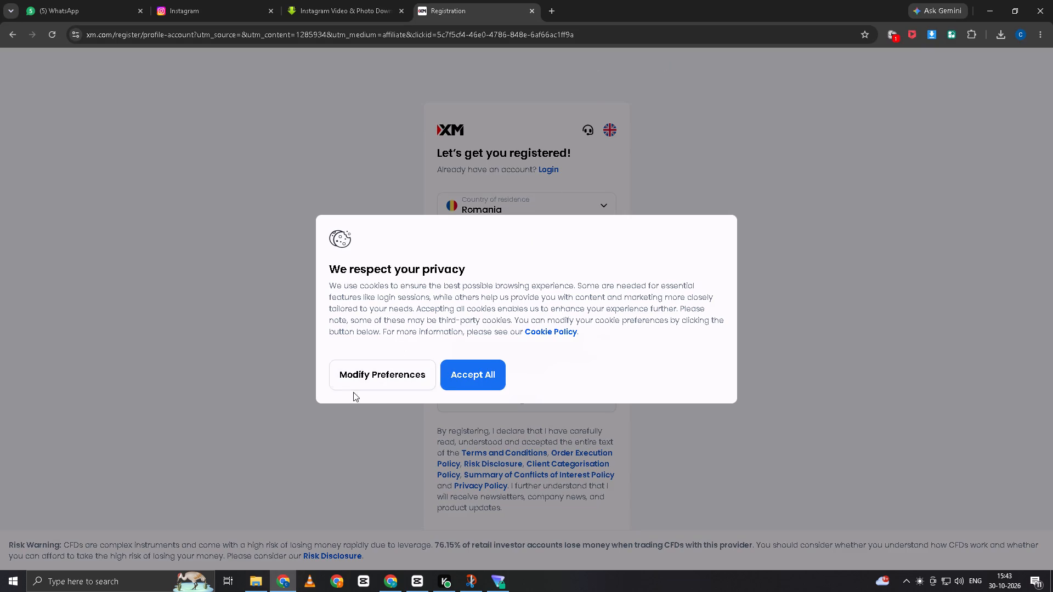
{"action": "left_click", "coordinate": [377, 371]}
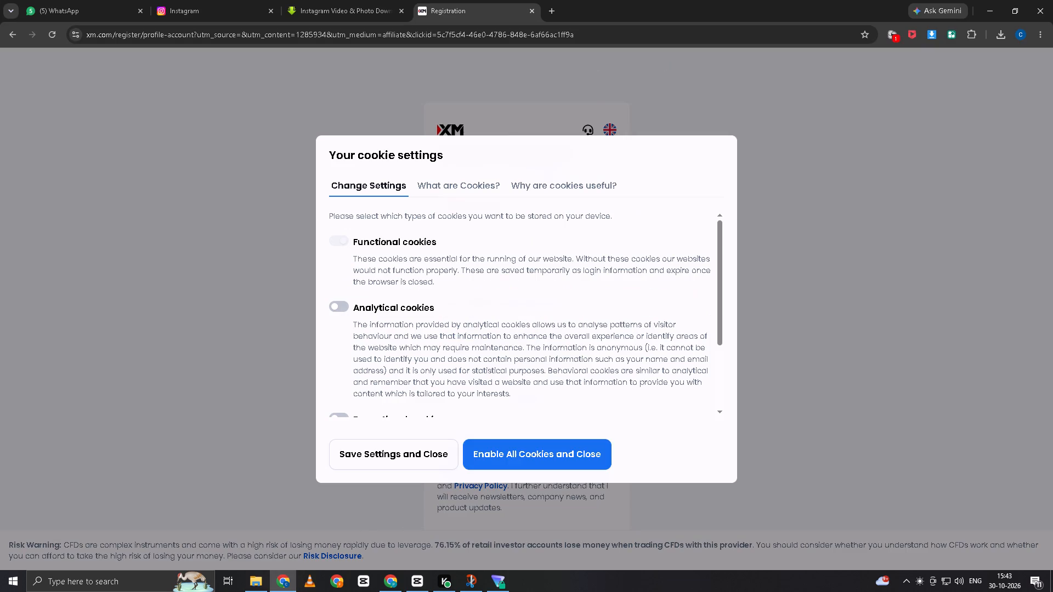
{"action": "left_click", "coordinate": [396, 459]}
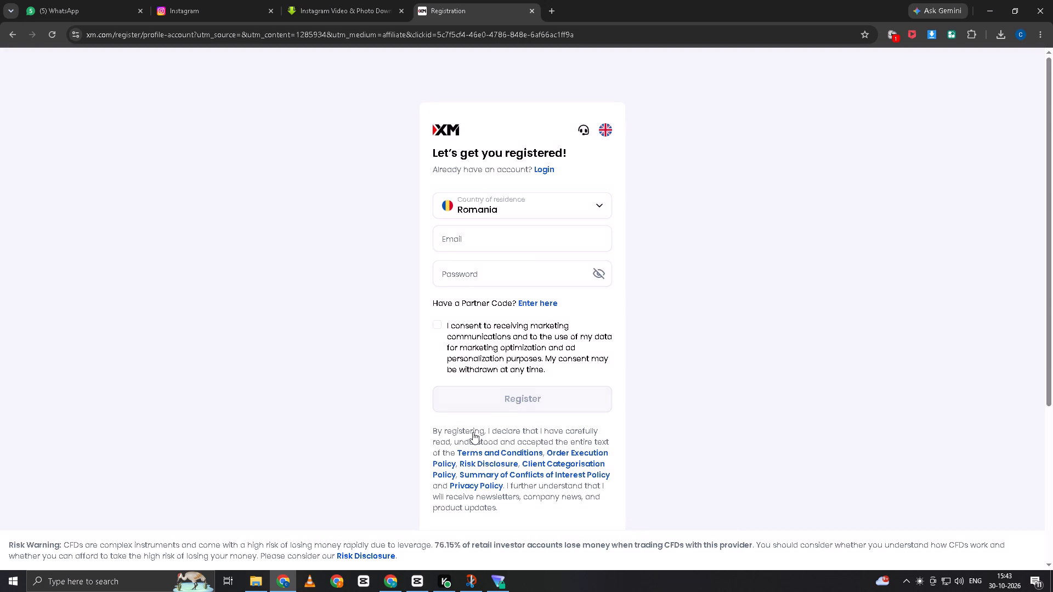
{"action": "left_click", "coordinate": [526, 12]}
{"action": "left_click", "coordinate": [530, 9]}
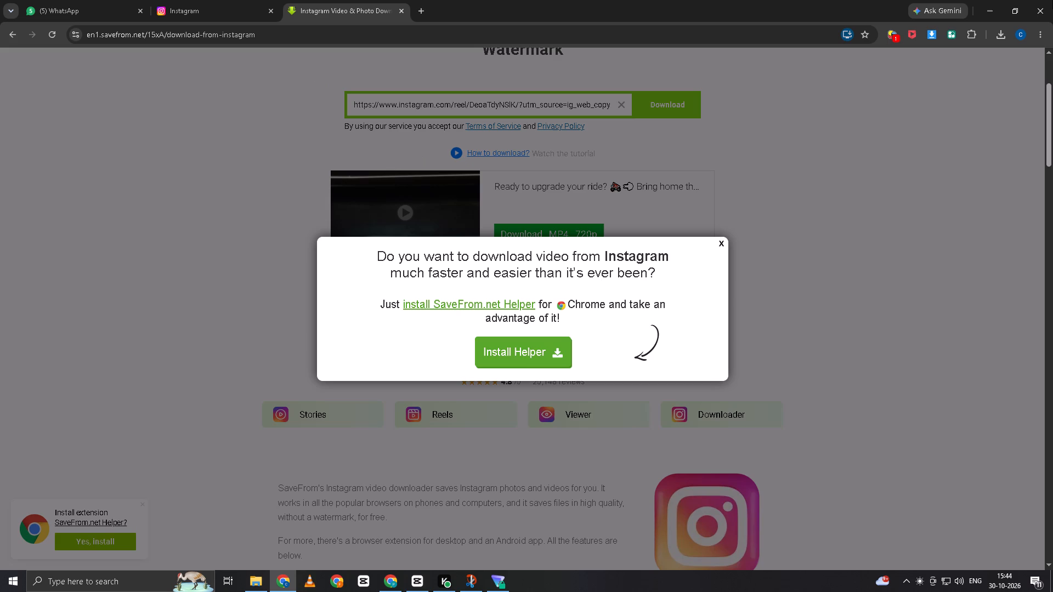
Open Google Drive in a new browser tab.
{"action": "left_click", "coordinate": [425, 11]}
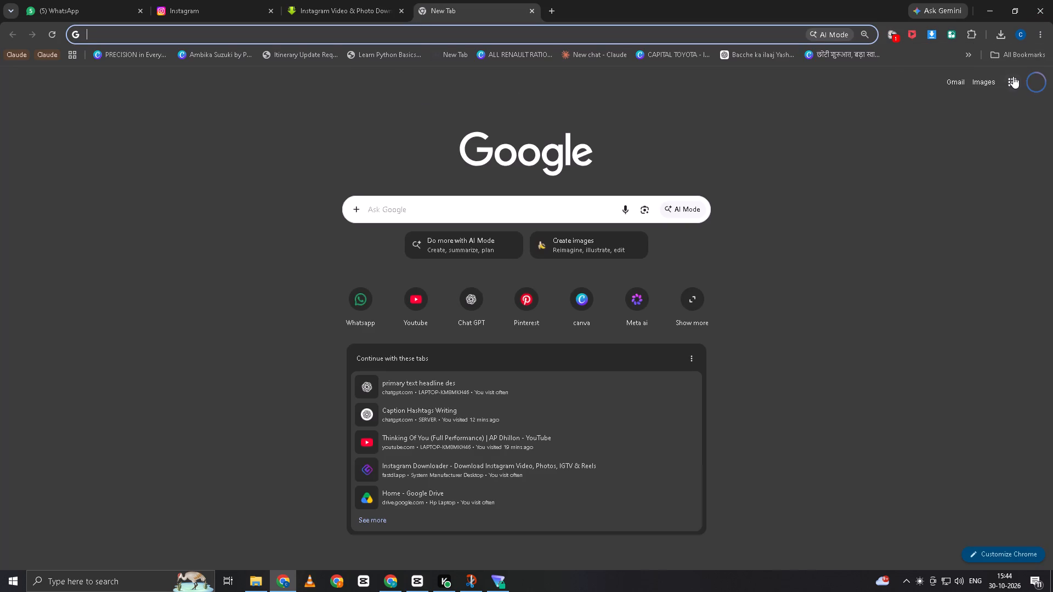
{"action": "left_click", "coordinate": [1014, 78]}
{"action": "left_click", "coordinate": [914, 304]}
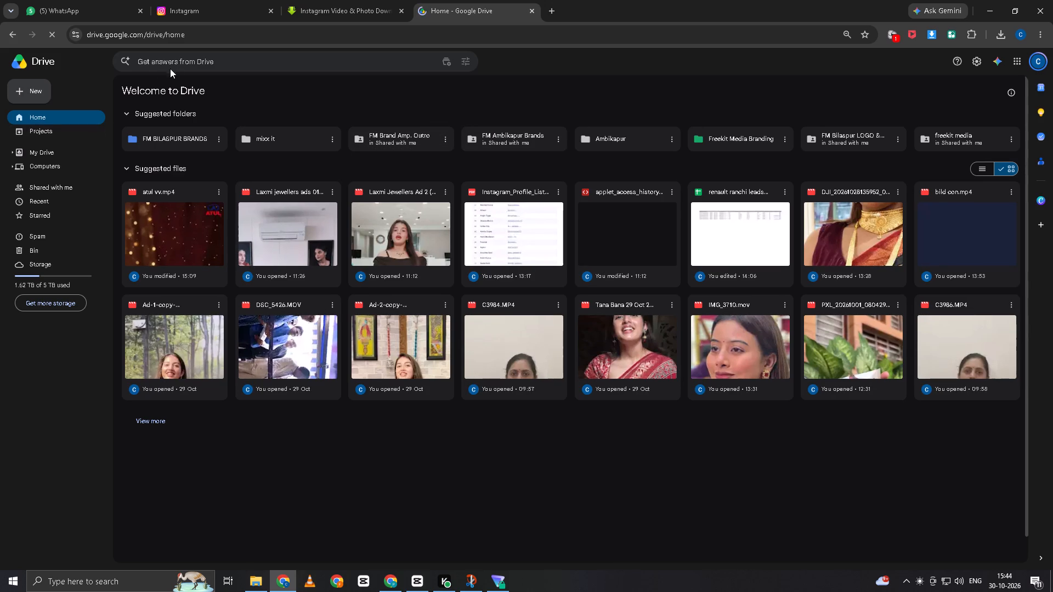
Search Google Drive for rakesh and open the rakesh edt folder.
{"action": "left_click", "coordinate": [180, 58]}
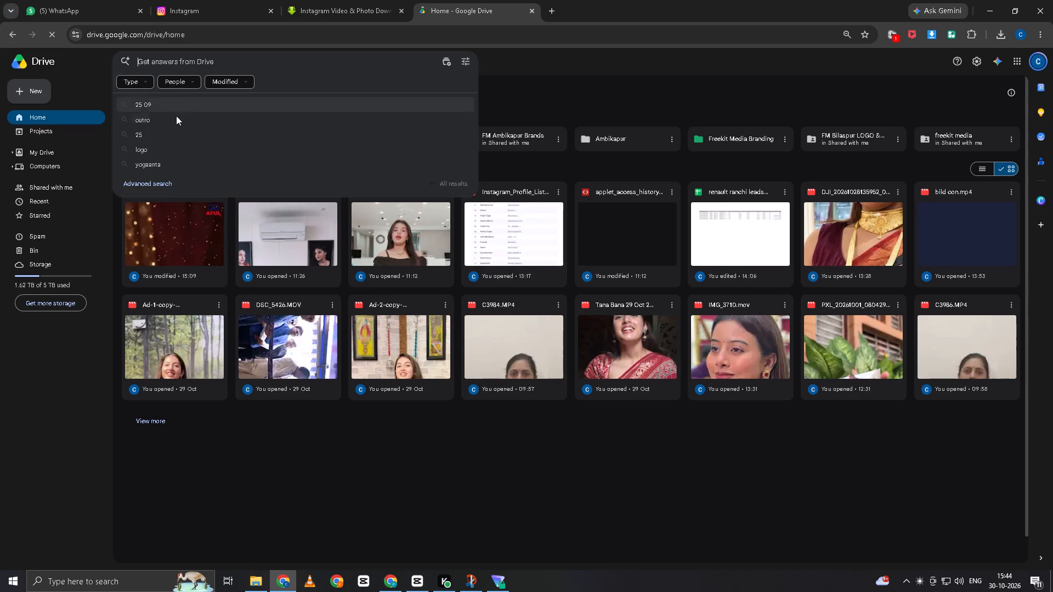
{"action": "left_click", "coordinate": [173, 55]}
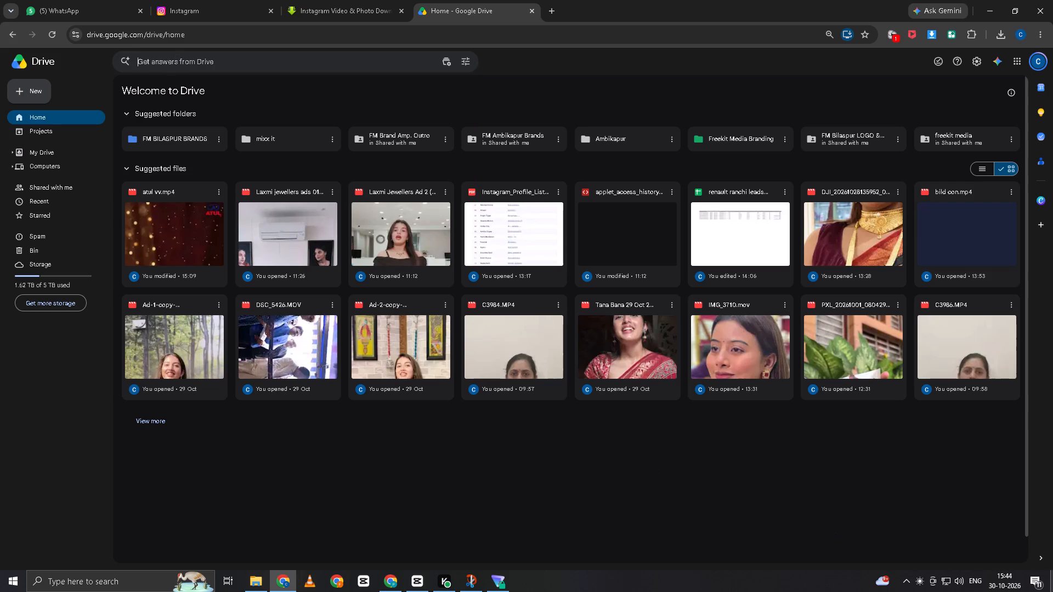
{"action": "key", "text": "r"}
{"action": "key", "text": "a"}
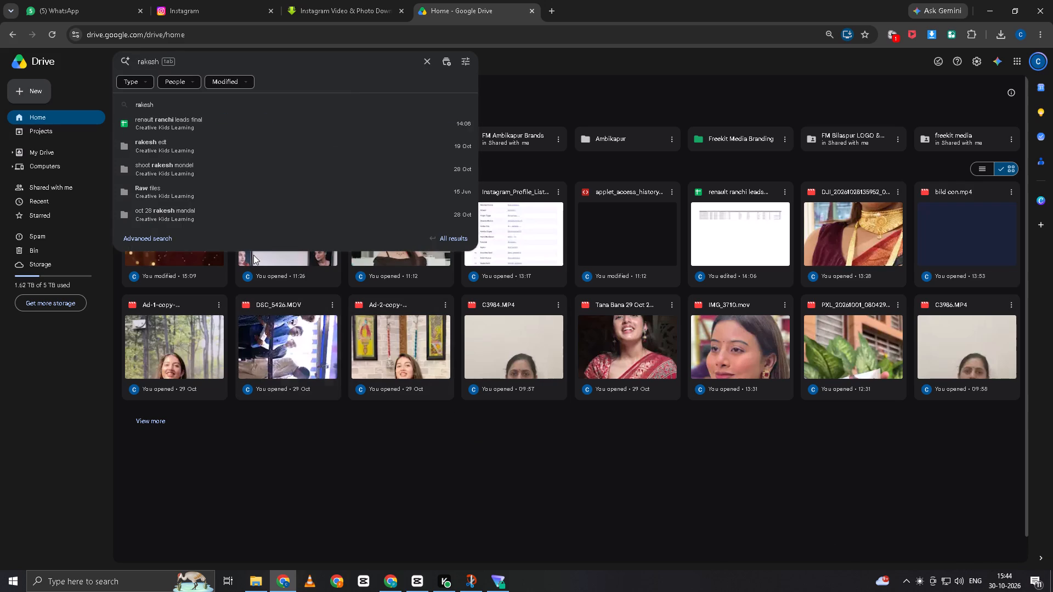
{"action": "left_click", "coordinate": [258, 153]}
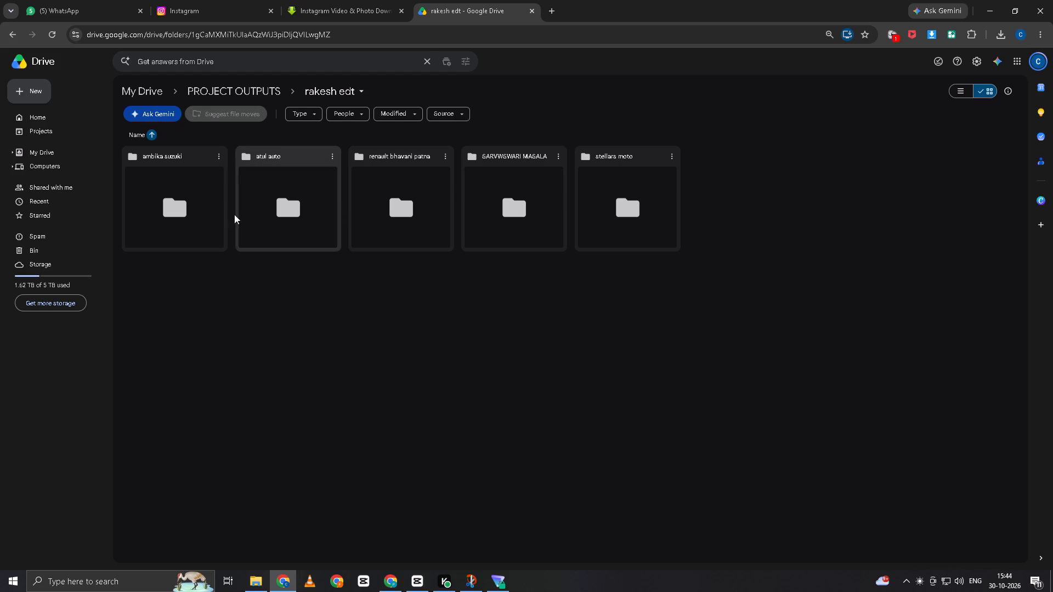
Open the atul auto folder inside rakesh edt.
{"action": "left_click", "coordinate": [279, 196]}
{"action": "left_click", "coordinate": [280, 196]}
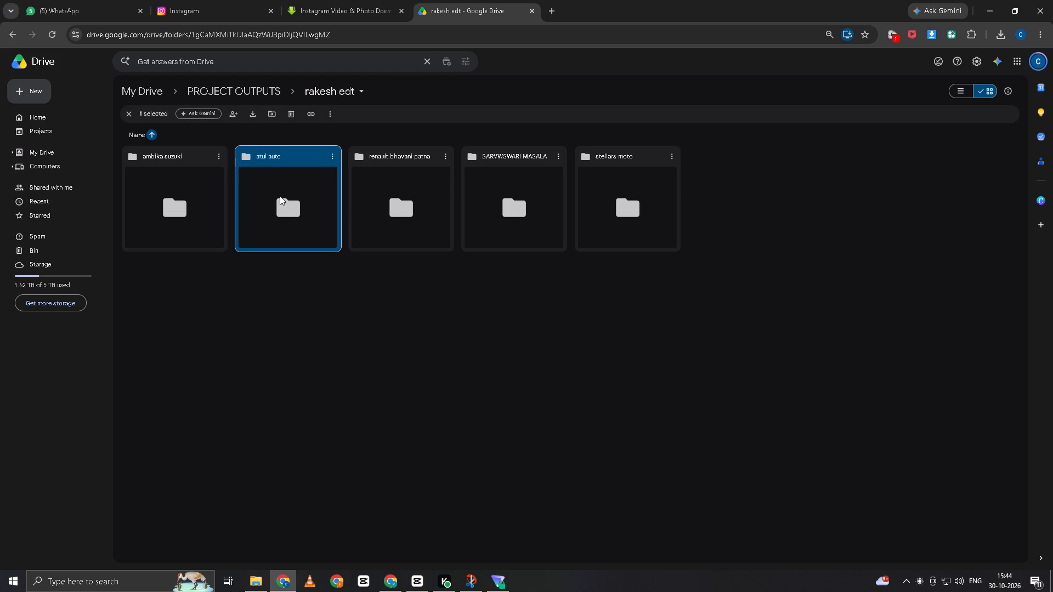
{"action": "left_click", "coordinate": [280, 196]}
{"action": "left_click", "coordinate": [302, 189]}
{"action": "double_click", "coordinate": [304, 204]}
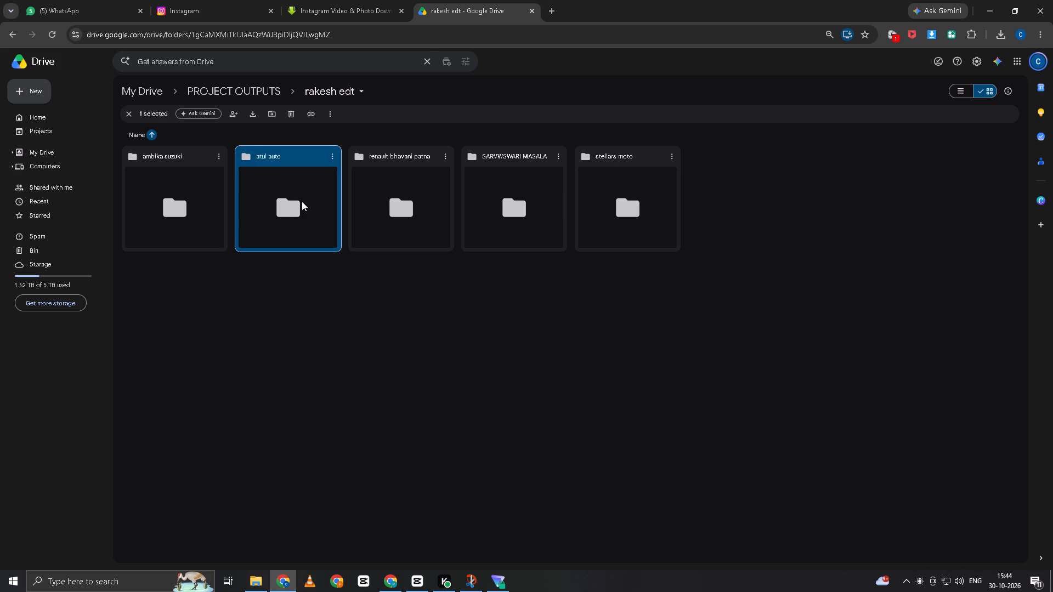
{"action": "triple_click", "coordinate": [308, 197]}
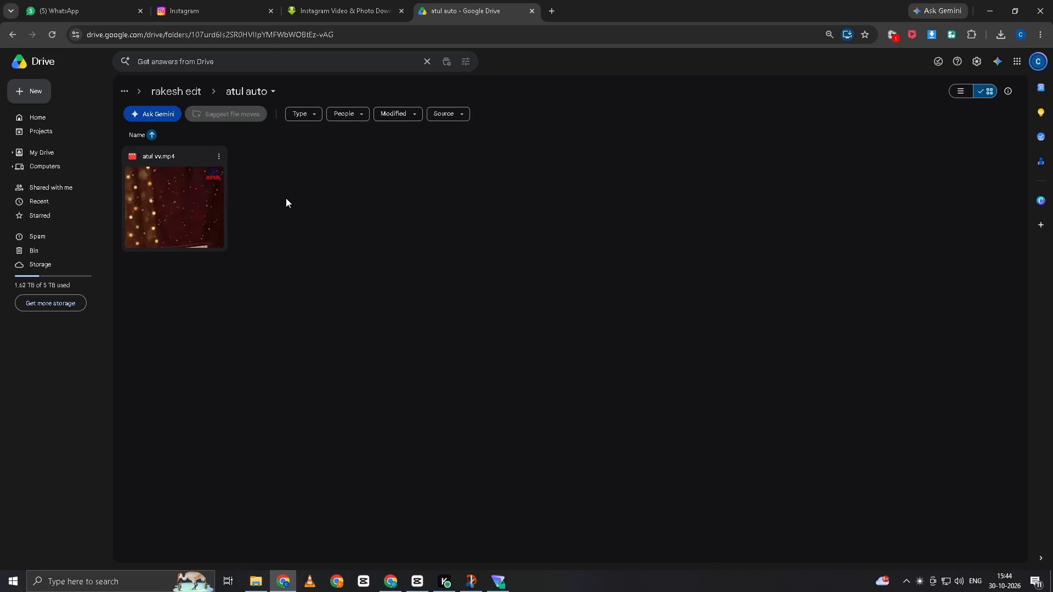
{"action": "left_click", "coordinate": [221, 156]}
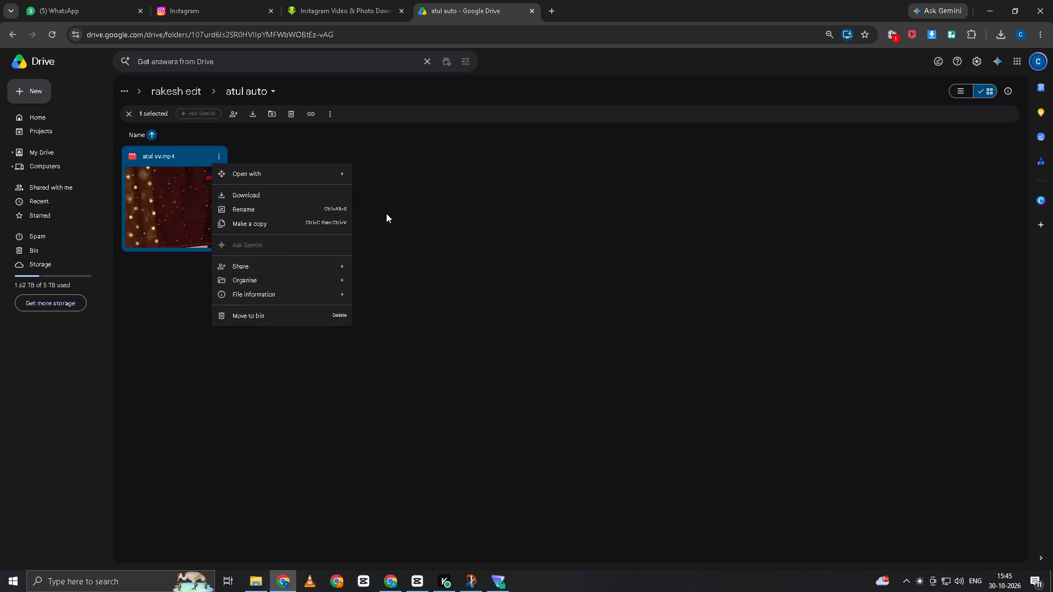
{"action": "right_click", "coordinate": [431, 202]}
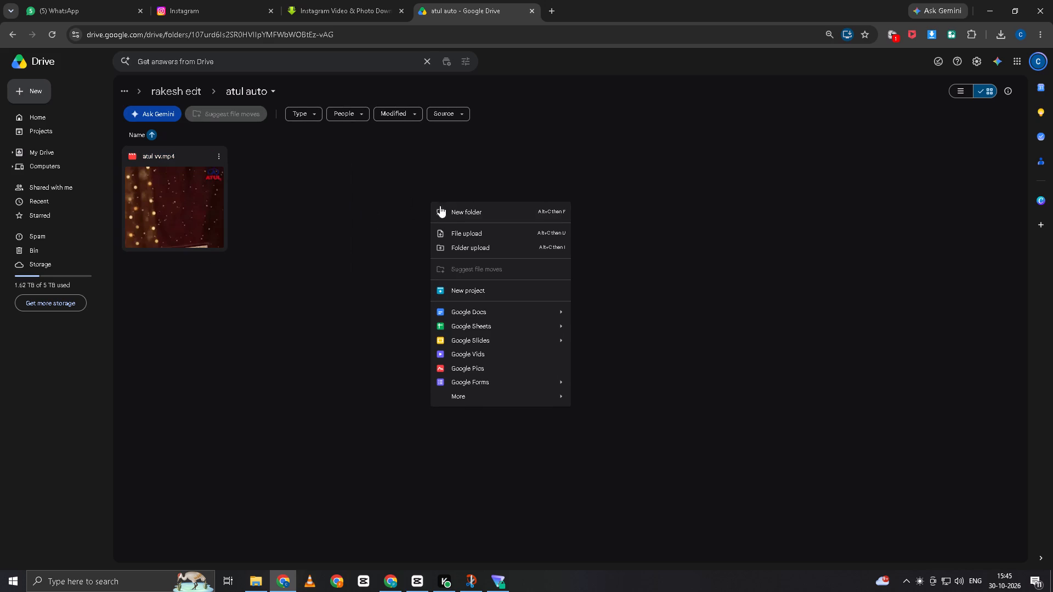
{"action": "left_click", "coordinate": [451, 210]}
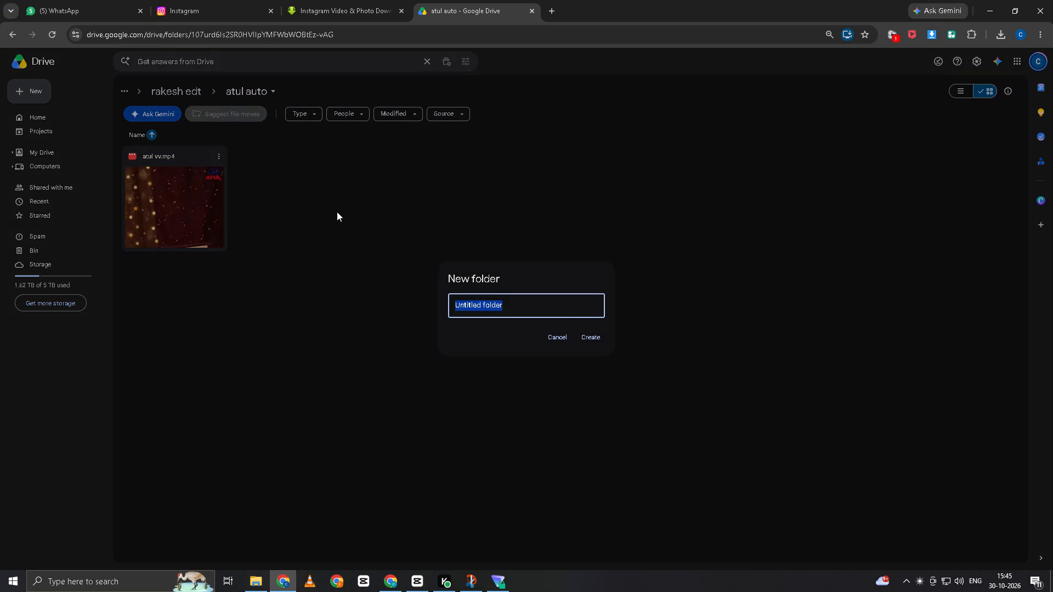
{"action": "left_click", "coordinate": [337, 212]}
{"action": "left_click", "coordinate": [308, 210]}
Upload the exported atul edit video from the Downloads folder into the atul auto Drive folder.
{"action": "right_click", "coordinate": [307, 210]}
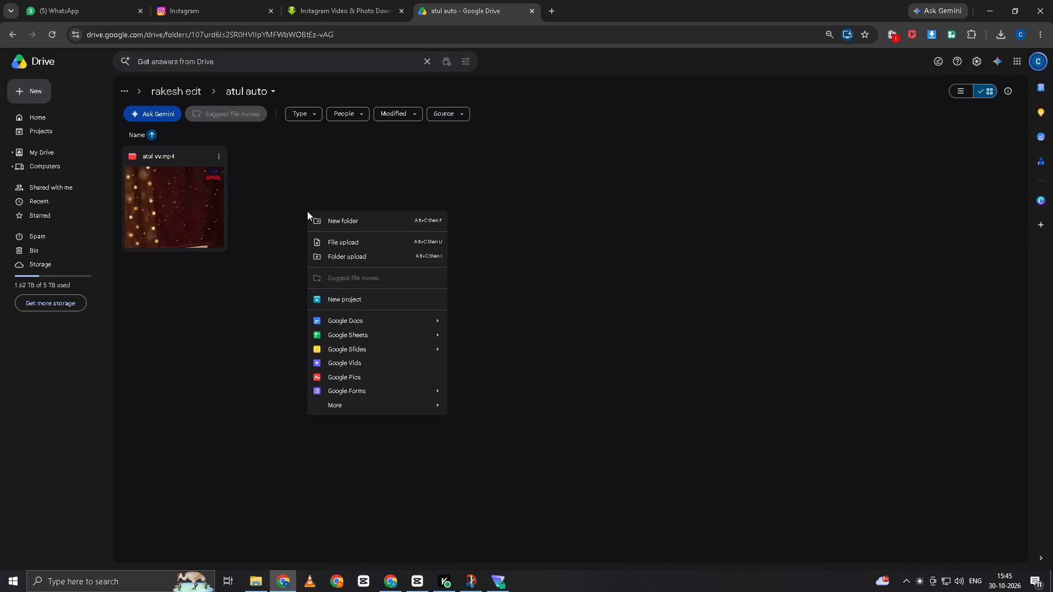
{"action": "left_click", "coordinate": [341, 245]}
{"action": "scroll", "coordinate": [384, 251], "scroll_direction": "down", "scroll_amount": 3}
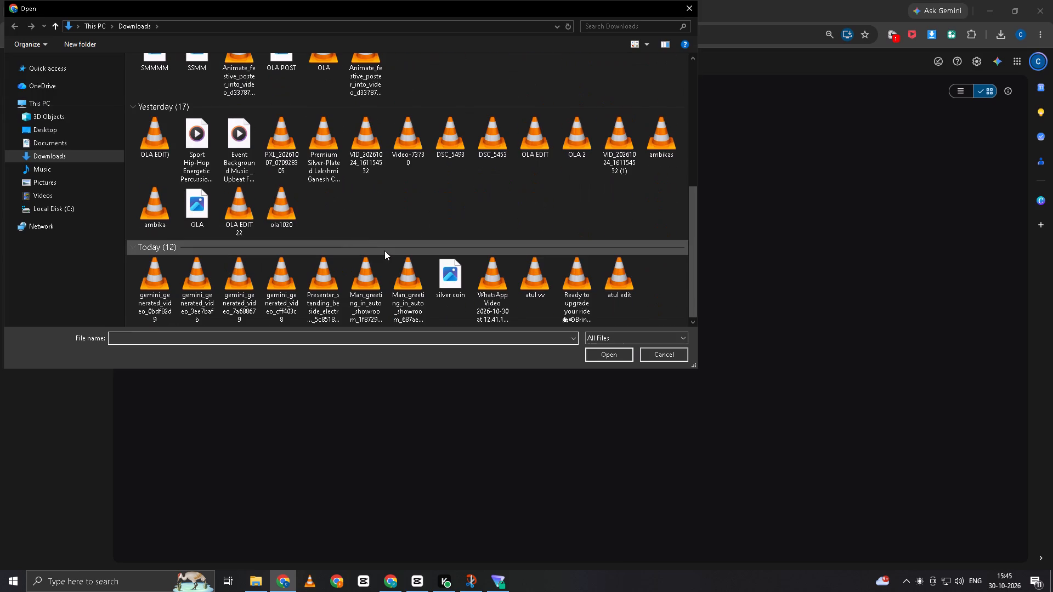
{"action": "scroll", "coordinate": [384, 251], "scroll_direction": "down", "scroll_amount": 2}
{"action": "scroll", "coordinate": [332, 271], "scroll_direction": "down", "scroll_amount": 4}
{"action": "scroll", "coordinate": [466, 257], "scroll_direction": "down", "scroll_amount": 5}
{"action": "scroll", "coordinate": [434, 254], "scroll_direction": "up", "scroll_amount": 1}
{"action": "scroll", "coordinate": [434, 254], "scroll_direction": "down", "scroll_amount": 4}
{"action": "scroll", "coordinate": [426, 253], "scroll_direction": "up", "scroll_amount": 1}
{"action": "scroll", "coordinate": [426, 253], "scroll_direction": "down", "scroll_amount": 6}
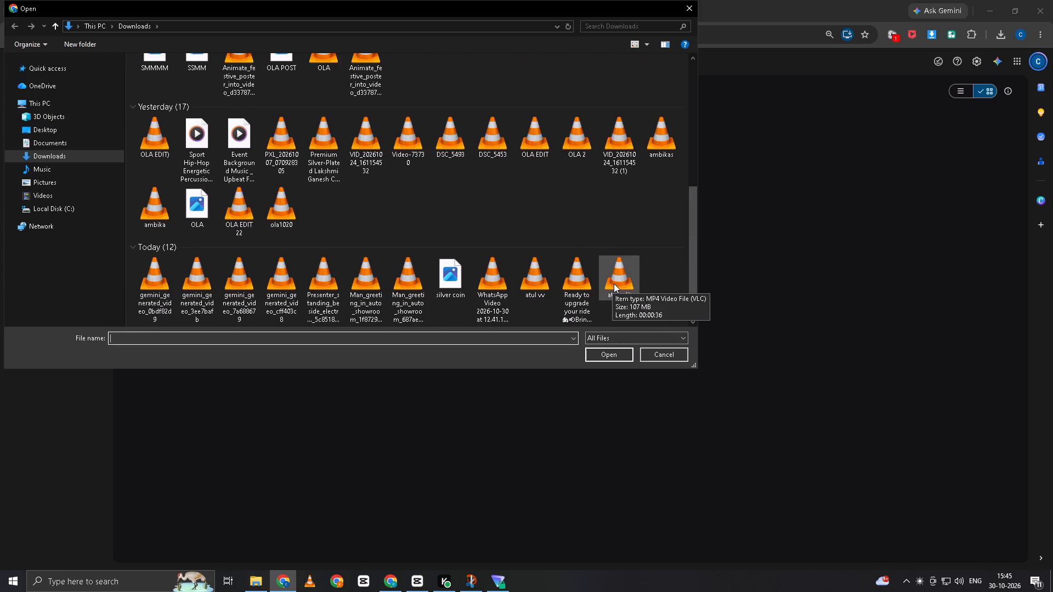
{"action": "left_click", "coordinate": [614, 283]}
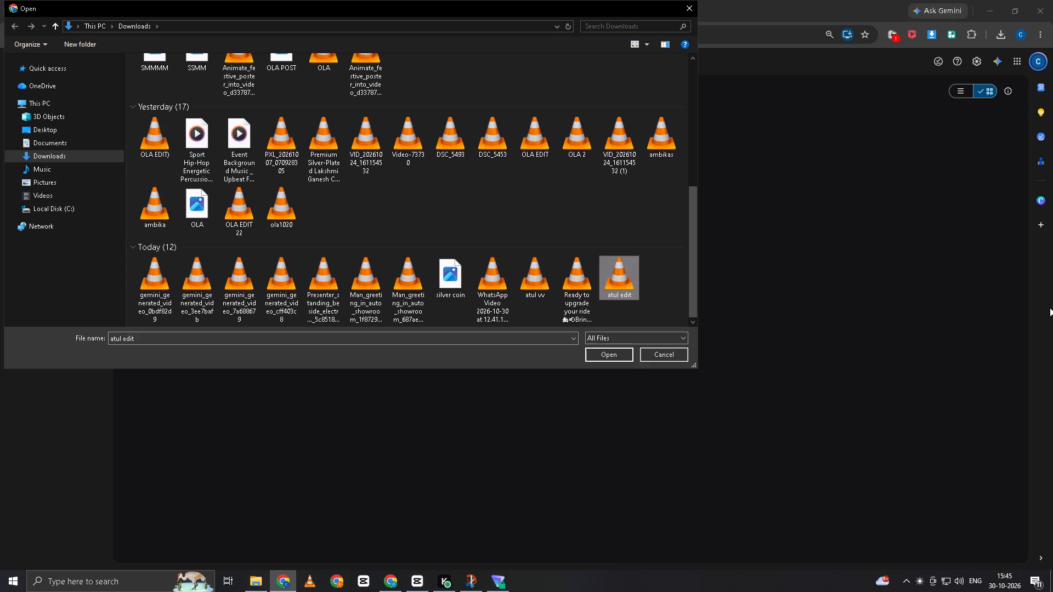
{"action": "key", "text": "Return"}
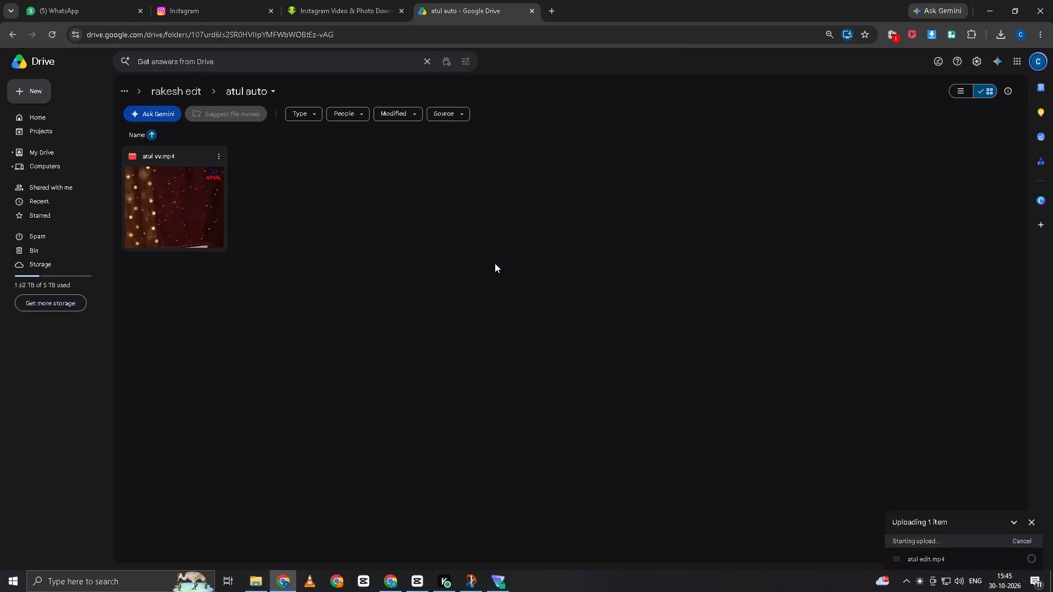
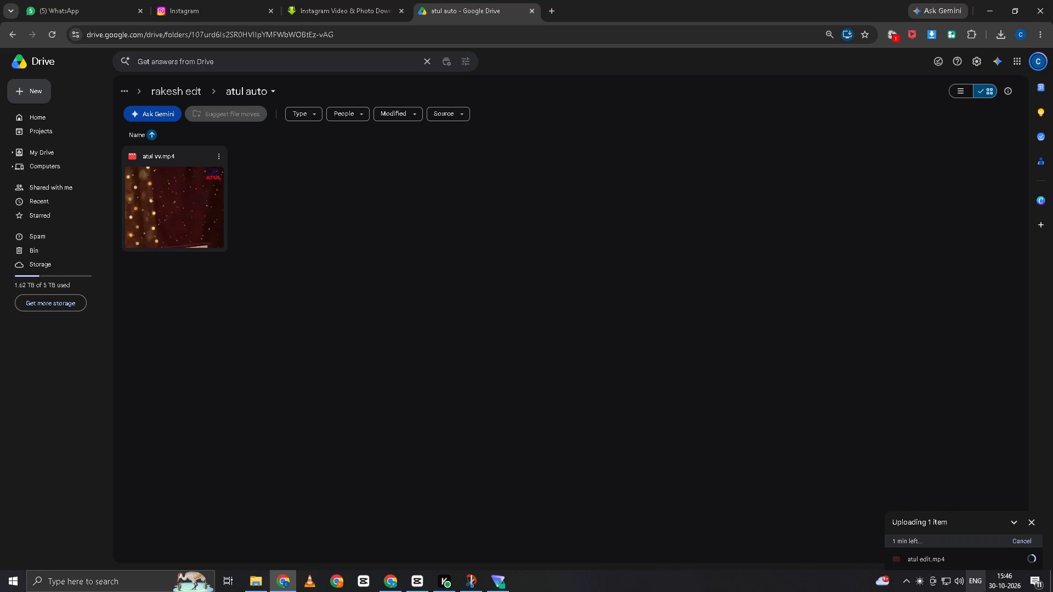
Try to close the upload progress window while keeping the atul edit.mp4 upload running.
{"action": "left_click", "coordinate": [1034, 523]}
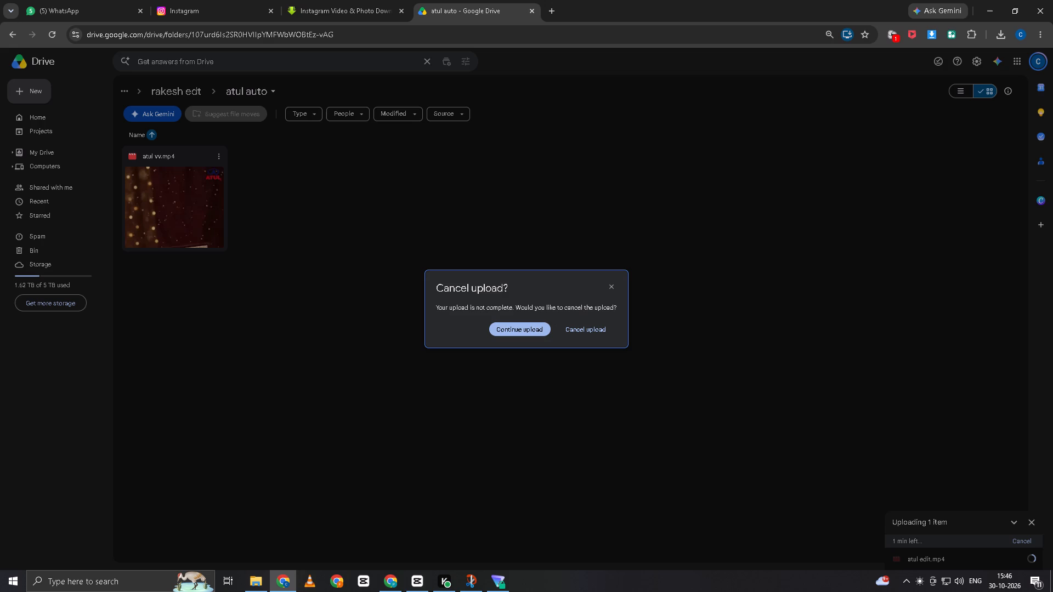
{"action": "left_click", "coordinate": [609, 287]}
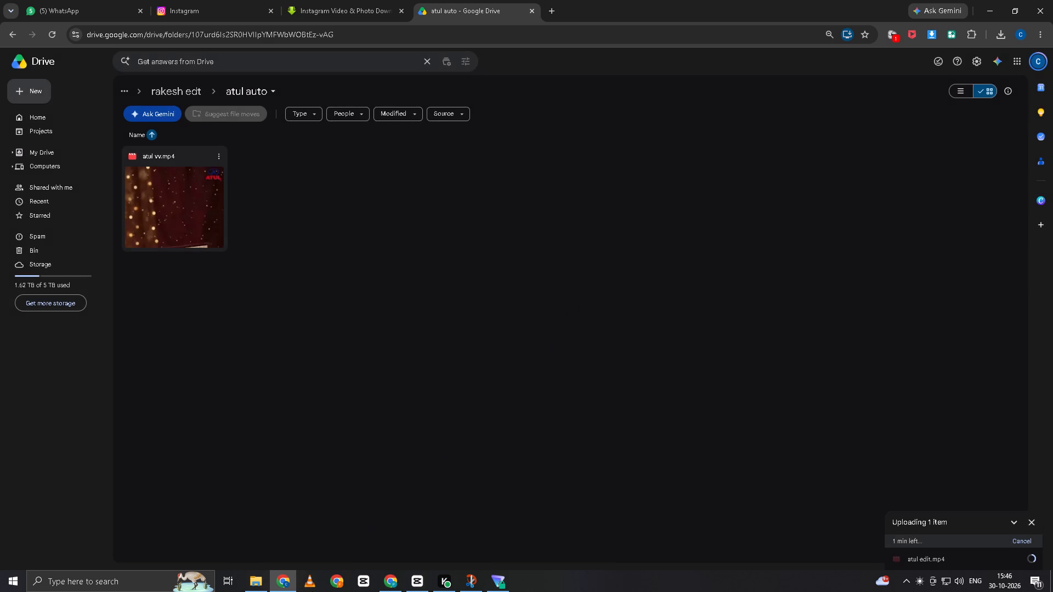